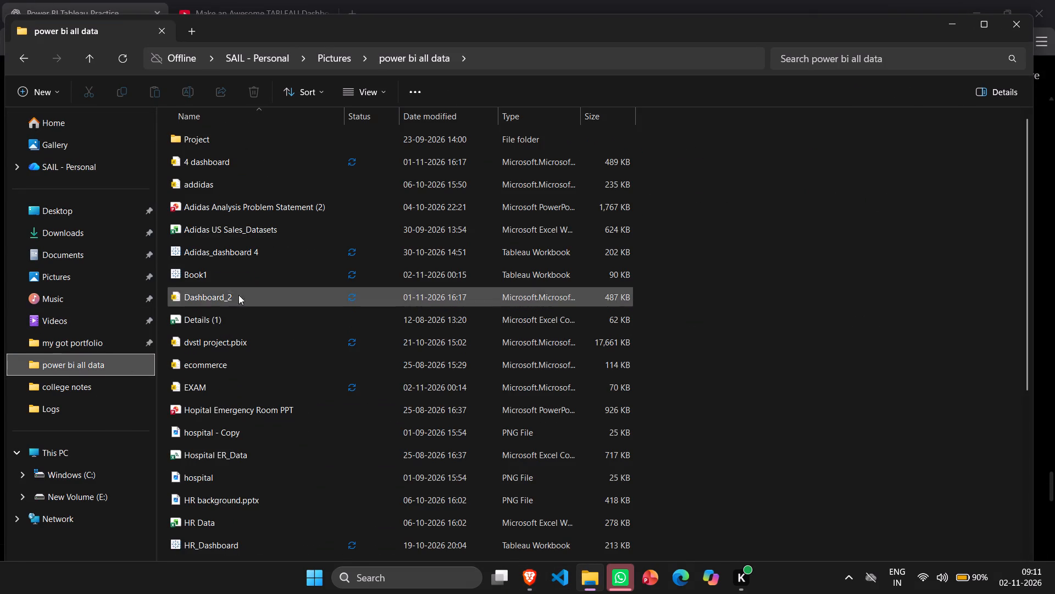
double_click(240, 274)
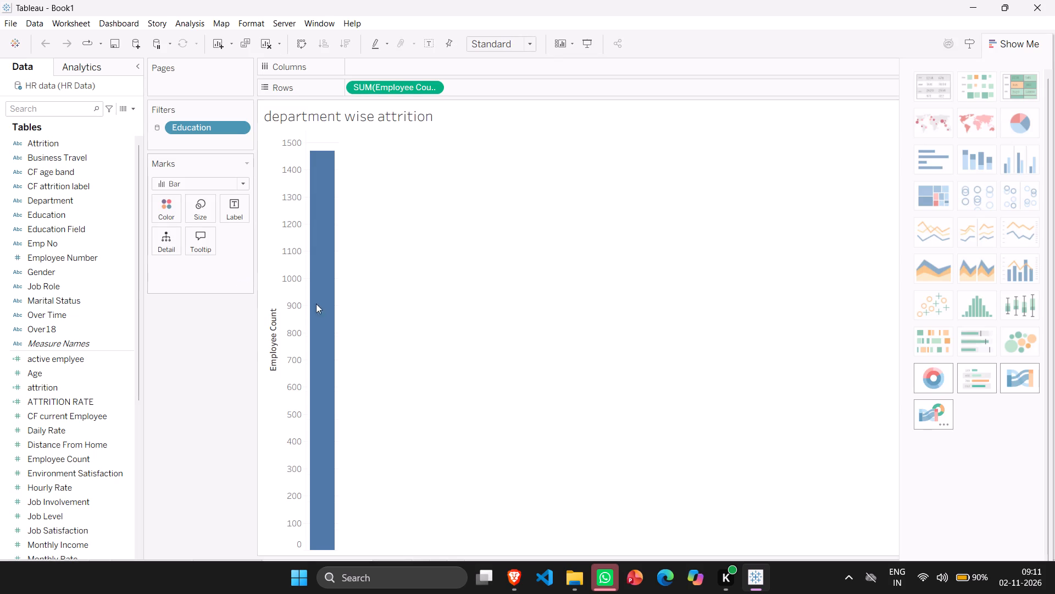
click(539, 413)
Open Task Manager.
click(231, 577)
right_click(231, 577)
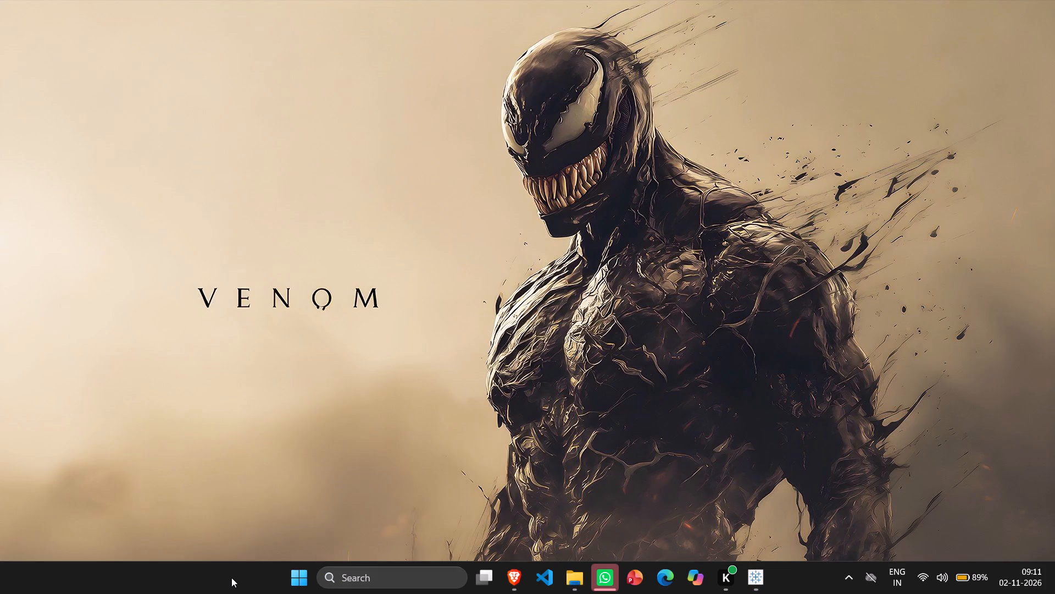
right_click(231, 577)
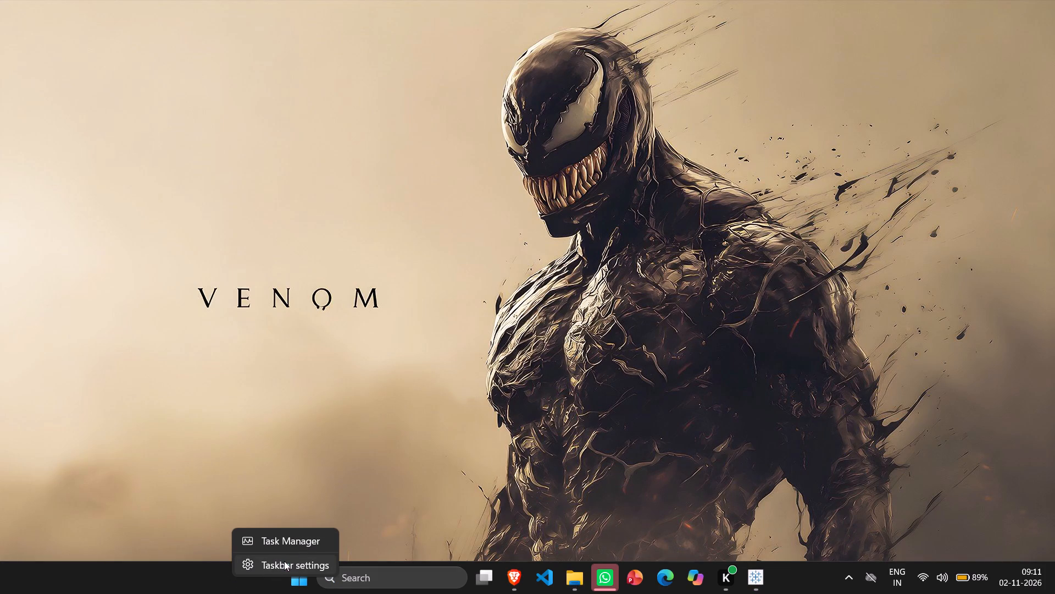
click(198, 547)
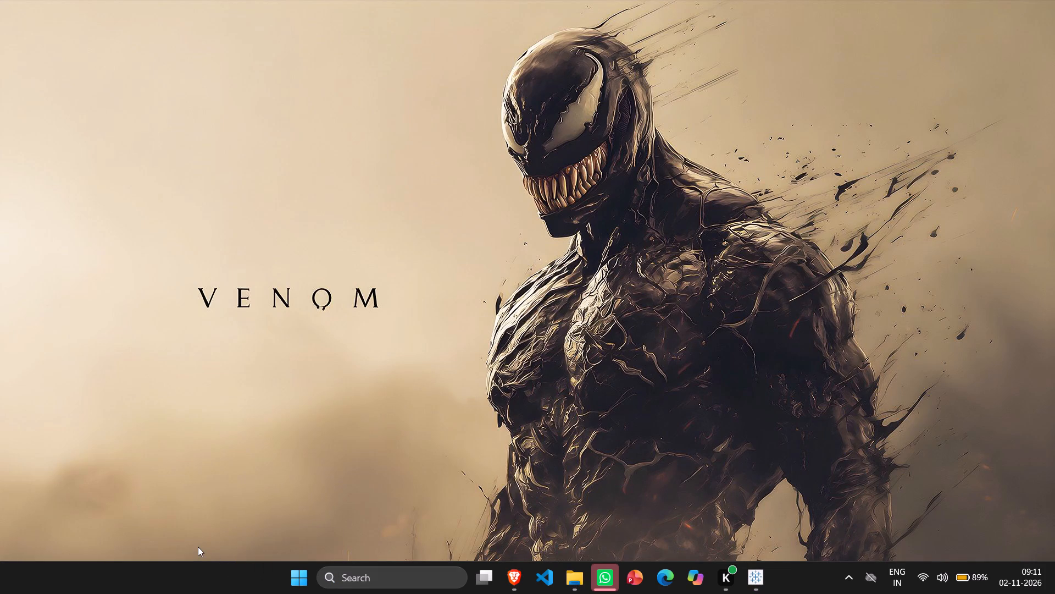
key(shift+Escape)
key(ctrl+shift+Escape)
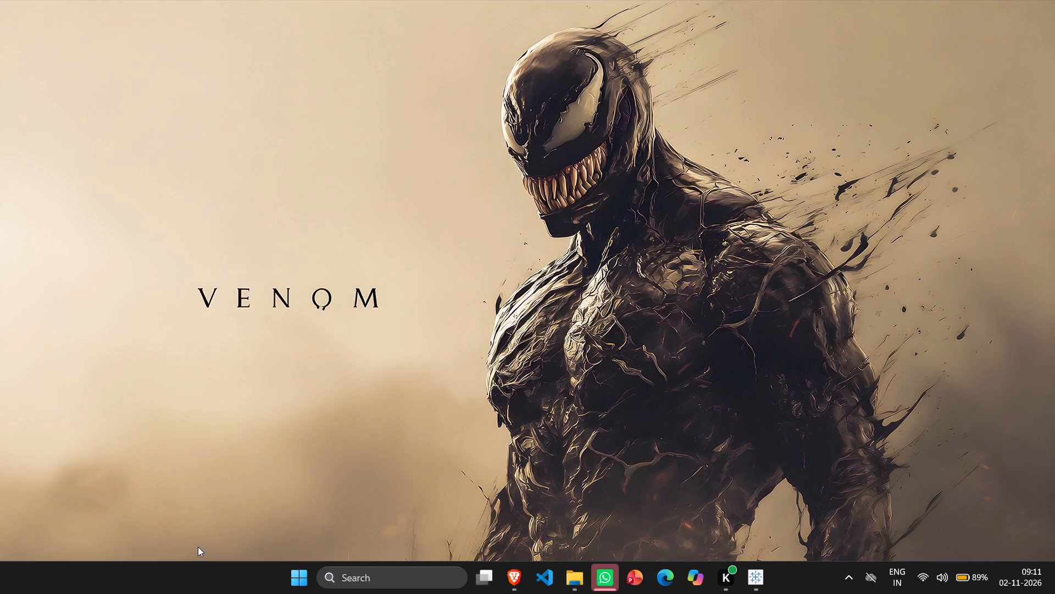
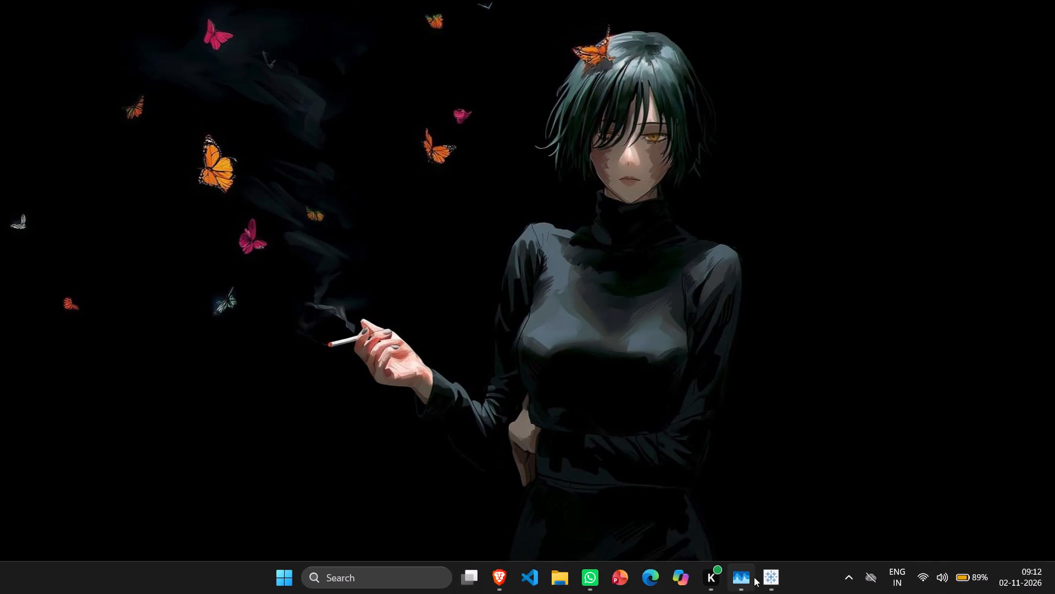
Switch to Tableau and bring up the workbook Book1.
click(765, 572)
click(564, 376)
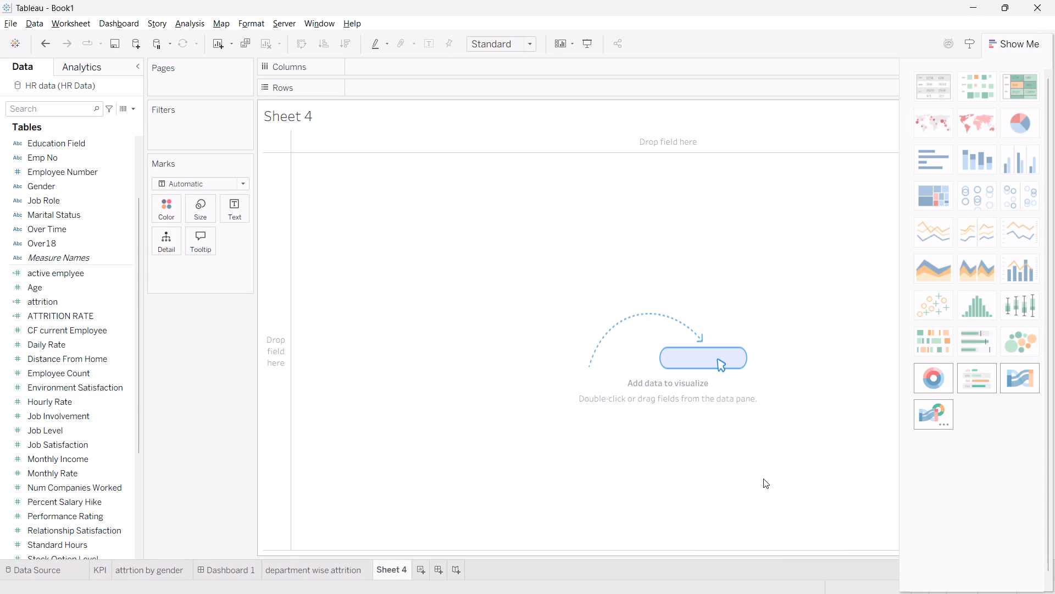
Search the fields for "job" and build a bar chart with Job Role on Rows and summed Job Satisfaction on Columns.
text(jo)
key(b)
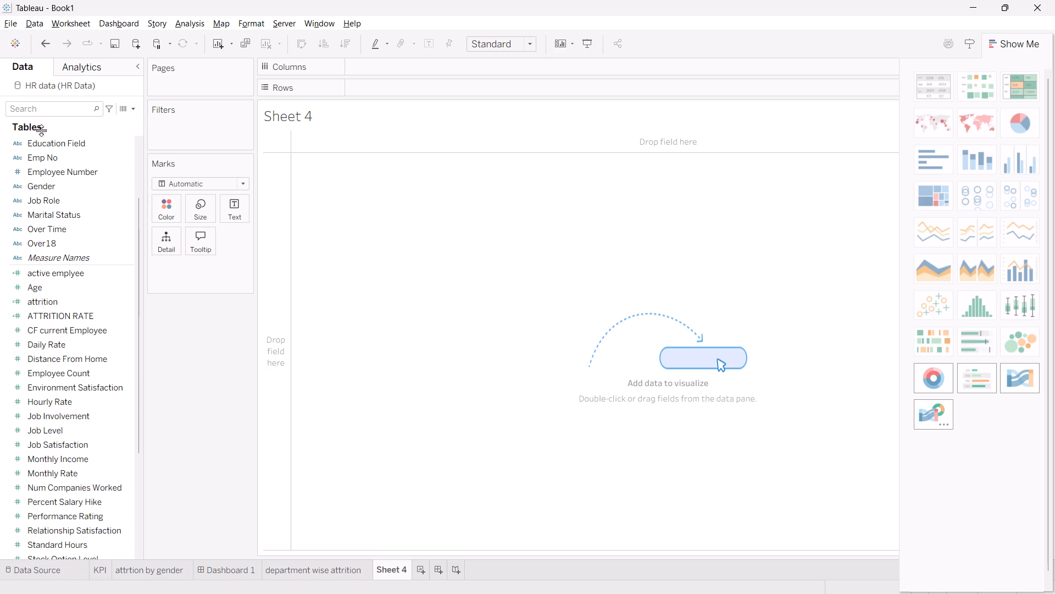
click(50, 103)
text(job)
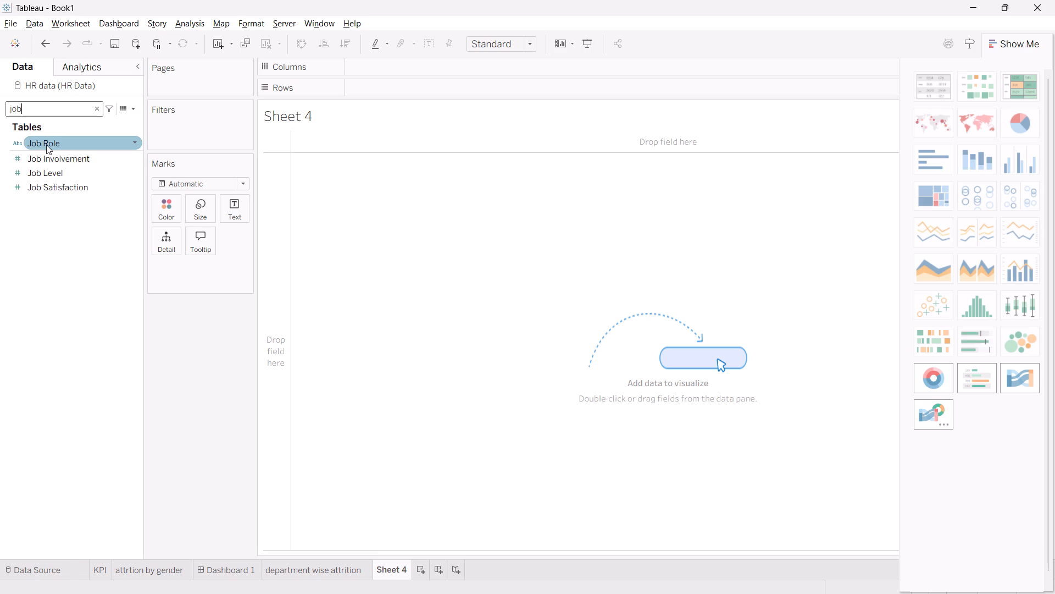
drag(46, 145, 412, 91)
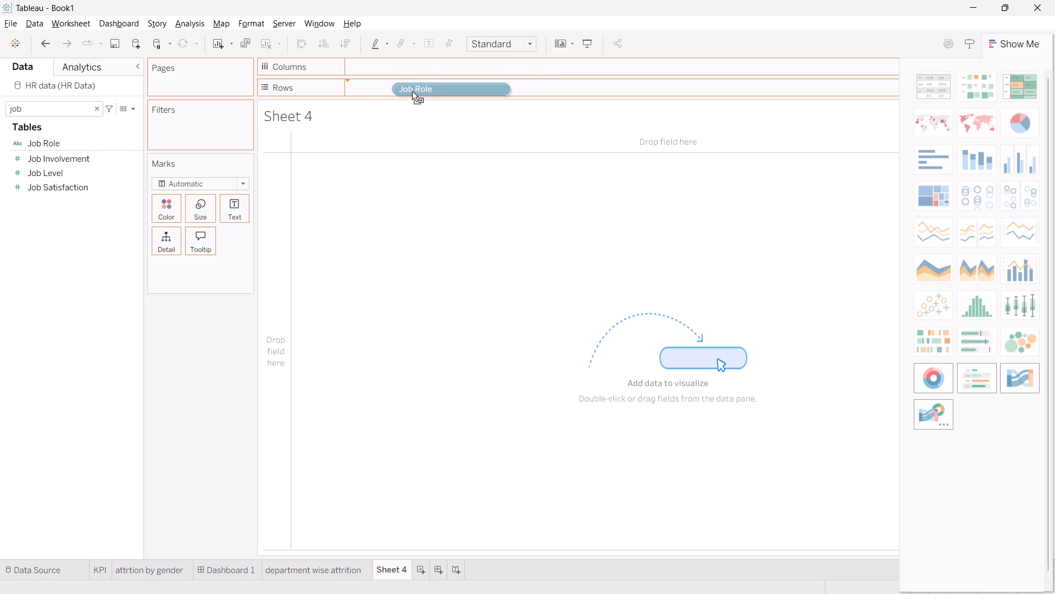
drag(412, 91, 411, 91)
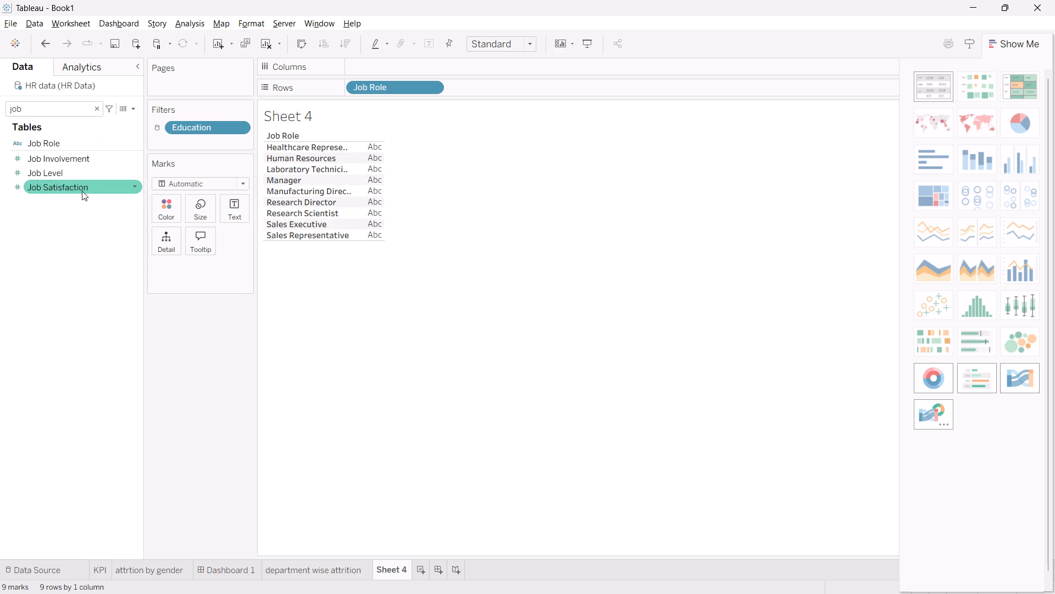
drag(82, 189, 455, 72)
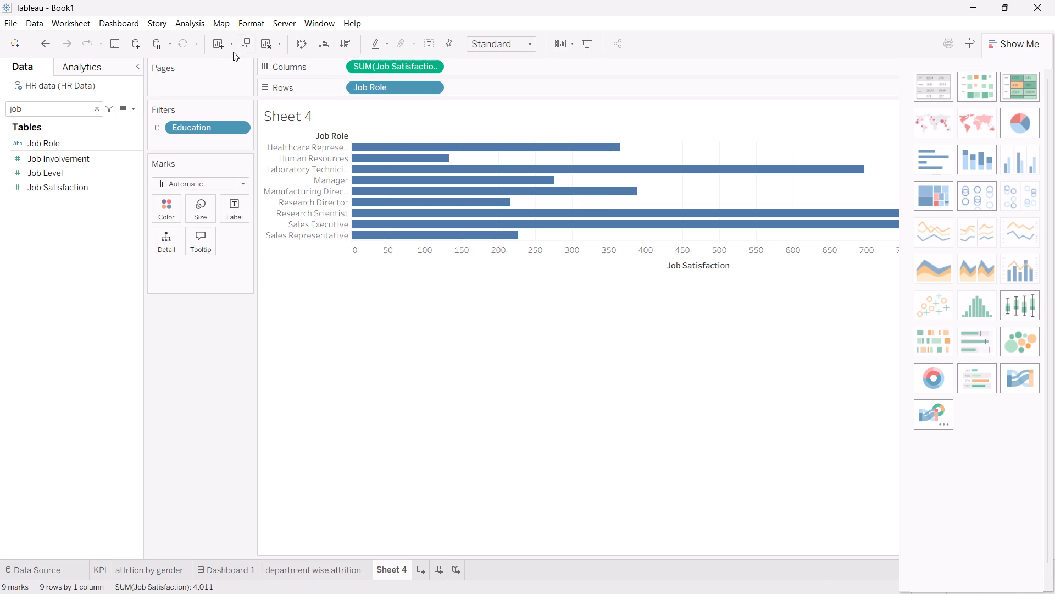
Swap the chart's rows and columns to make the job role bars vertical.
click(300, 43)
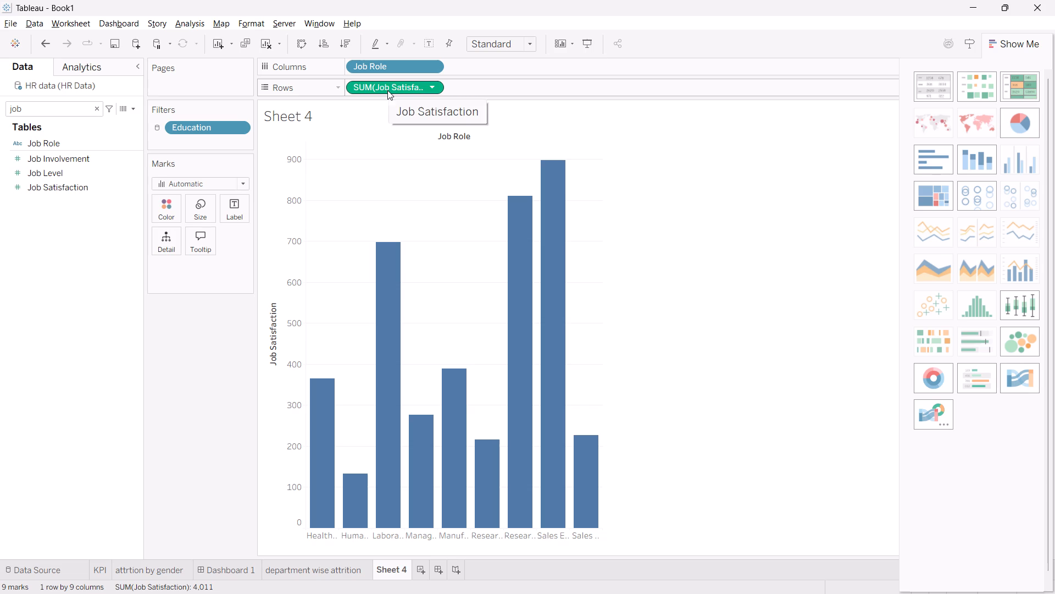
Label the job role bars with summed Job Satisfaction and shade them by the same measure.
ctrl+drag(384, 91, 237, 211)
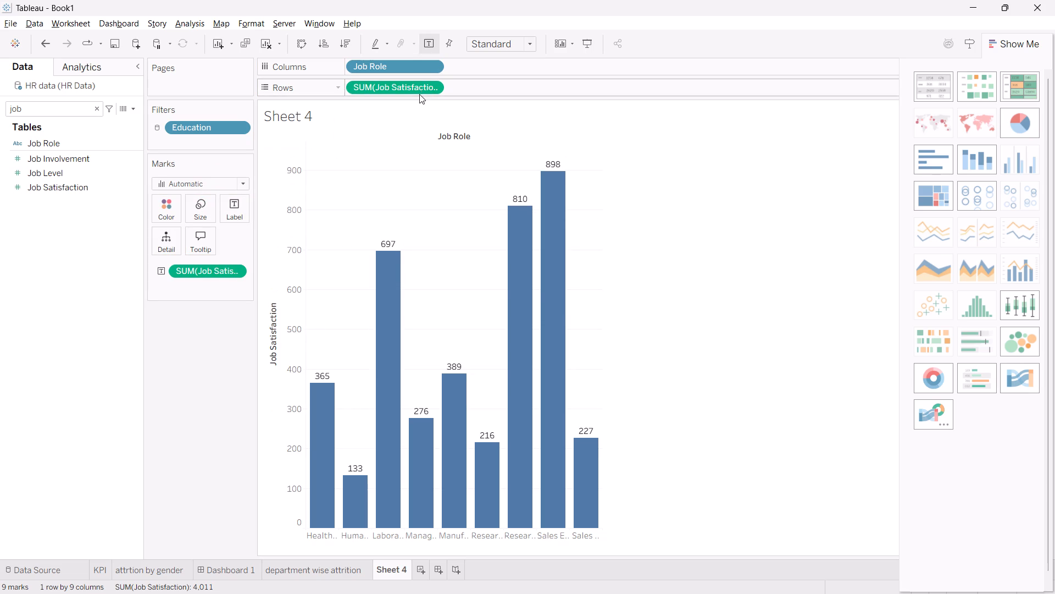
ctrl+drag(417, 91, 180, 208)
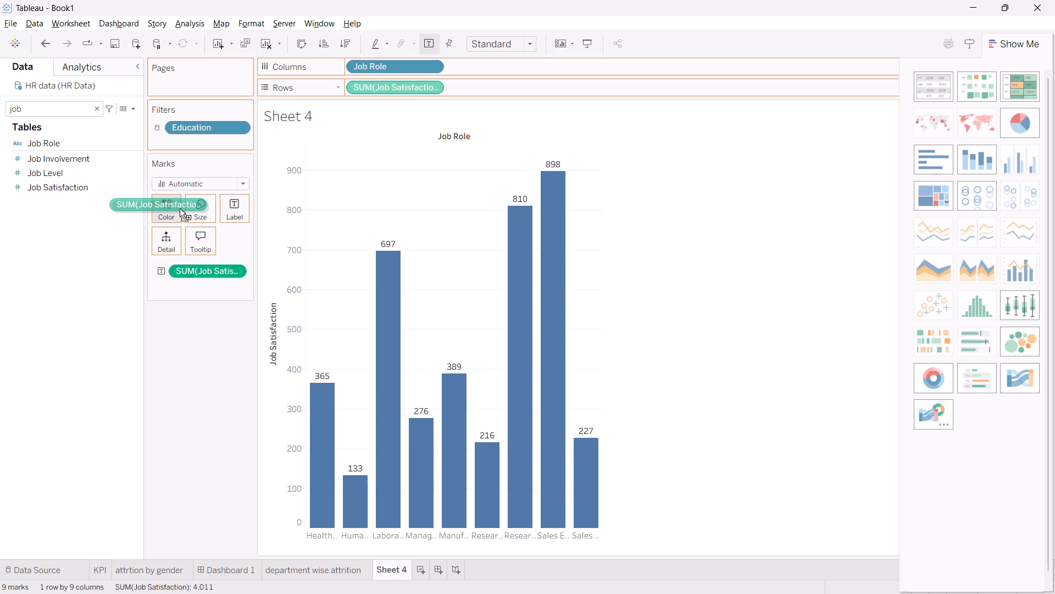
ctrl+drag(180, 208, 169, 210)
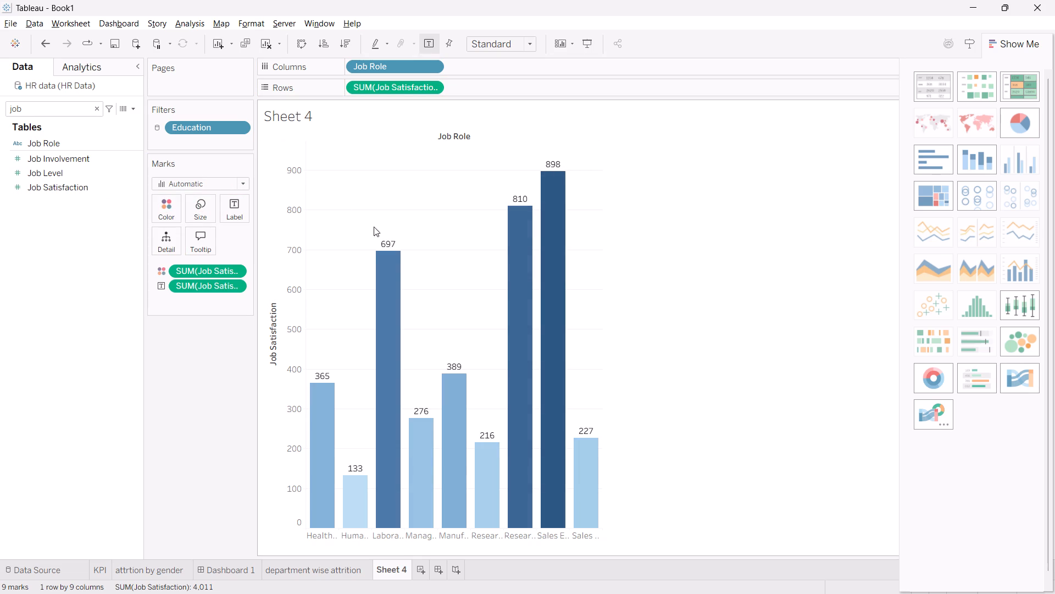
scroll(454, 295, down, 1)
Save the workbook and switch to Dashboard 1.
key(ctrl+s)
click(215, 571)
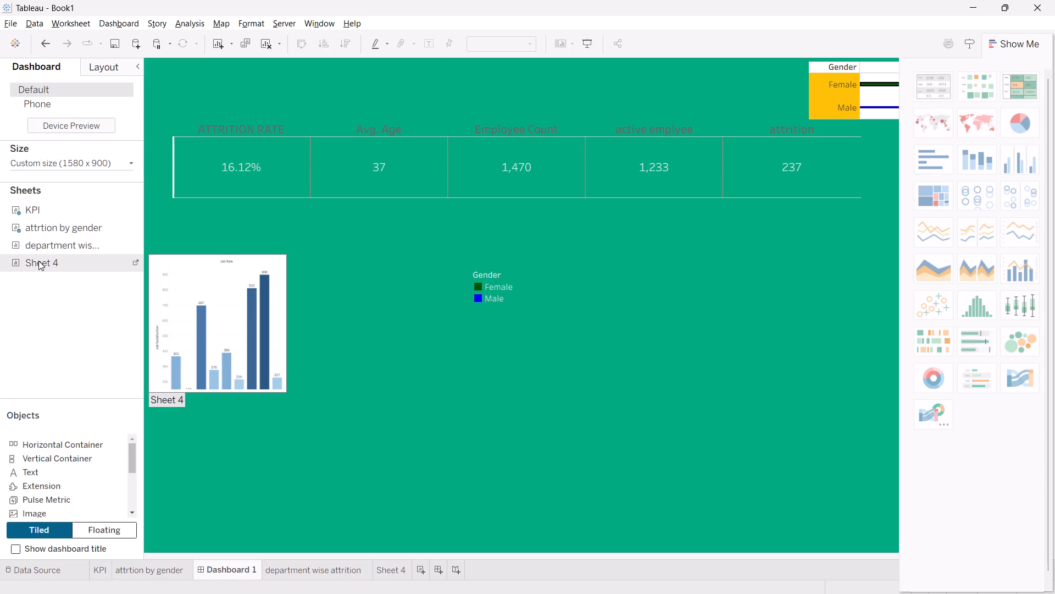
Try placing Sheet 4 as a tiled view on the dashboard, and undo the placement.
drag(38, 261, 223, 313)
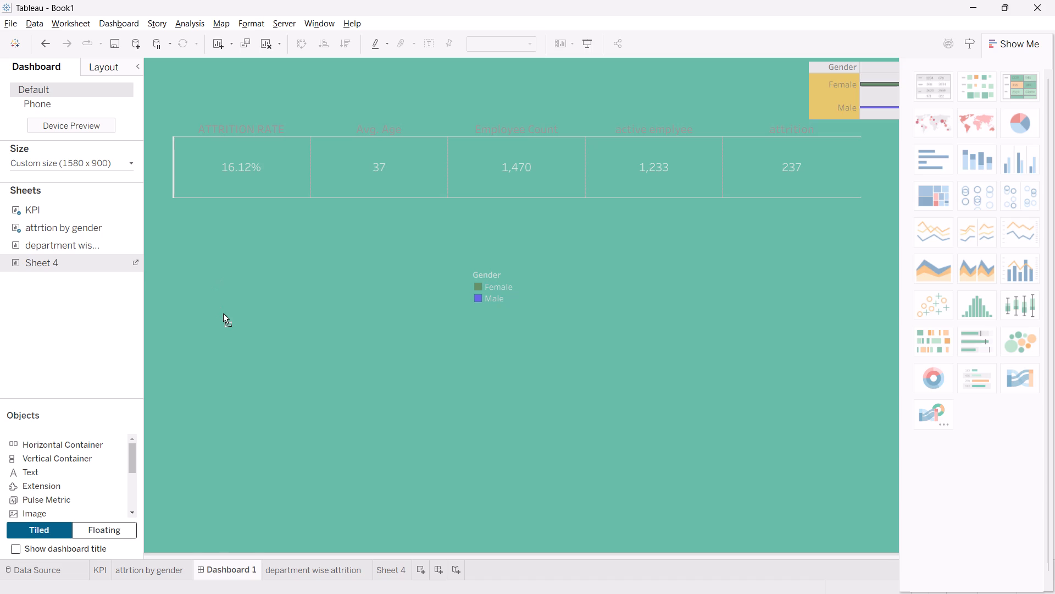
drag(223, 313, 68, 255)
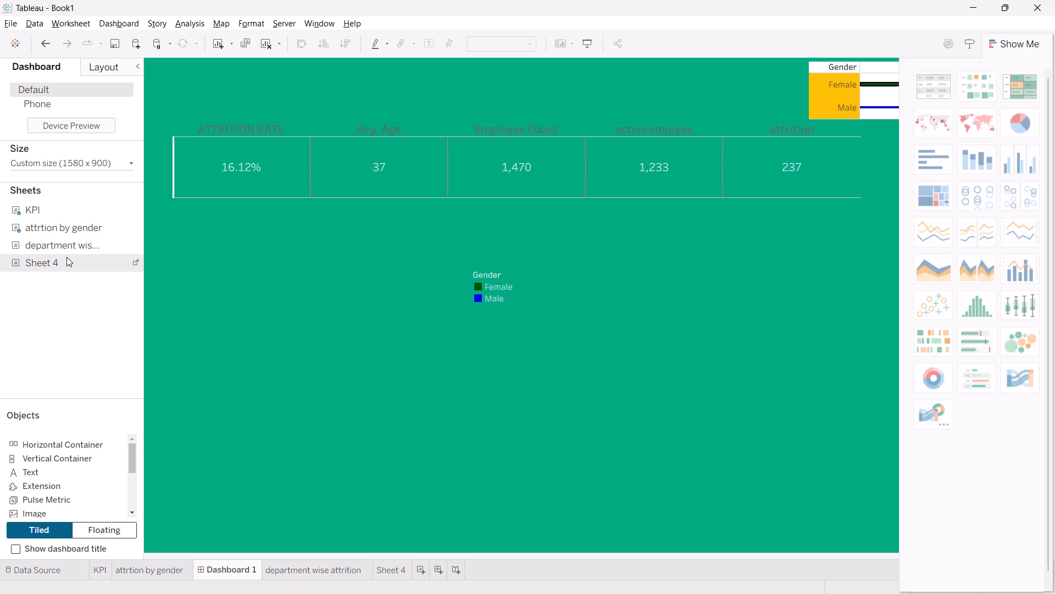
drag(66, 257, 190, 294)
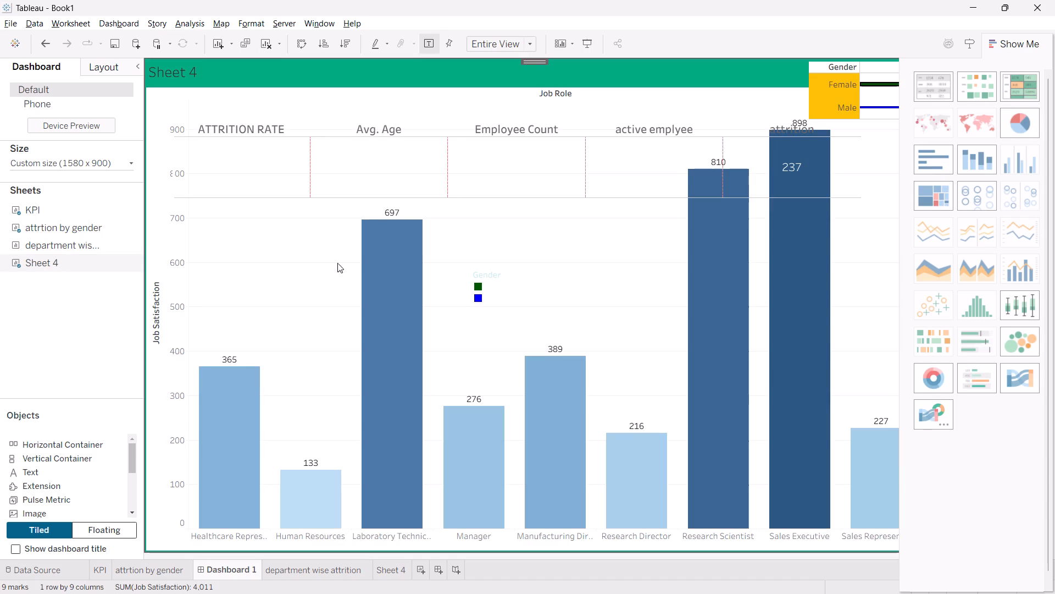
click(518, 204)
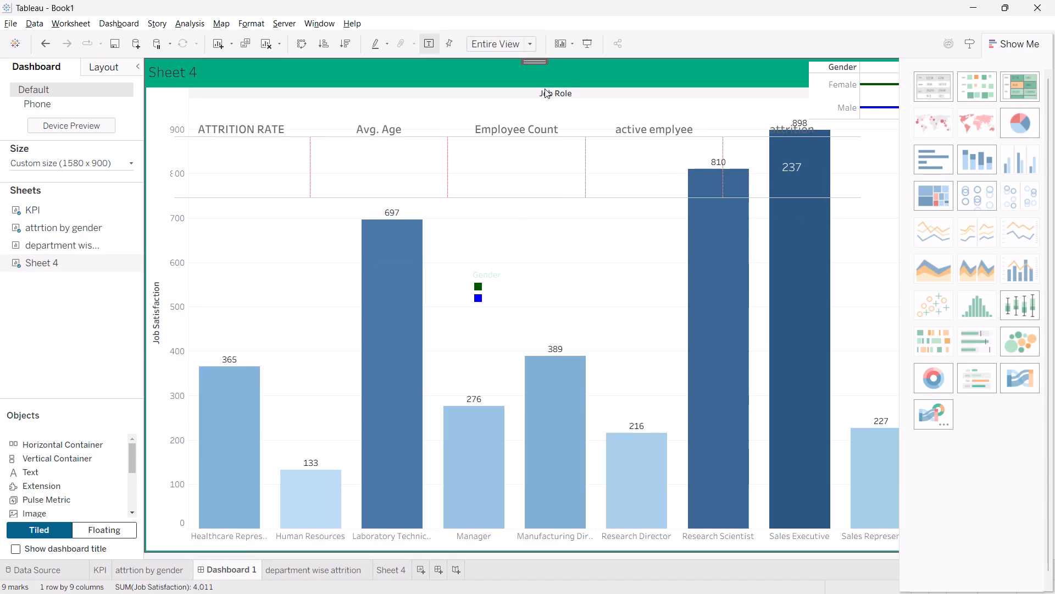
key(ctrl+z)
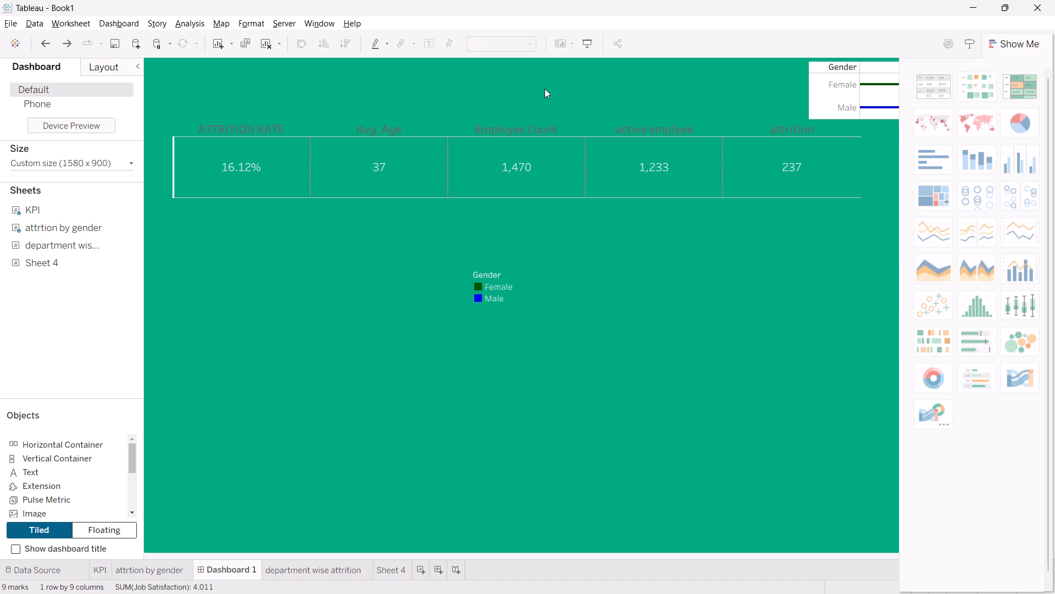
Add Sheet 4 to the dashboard as a floating chart below the KPI row.
click(102, 529)
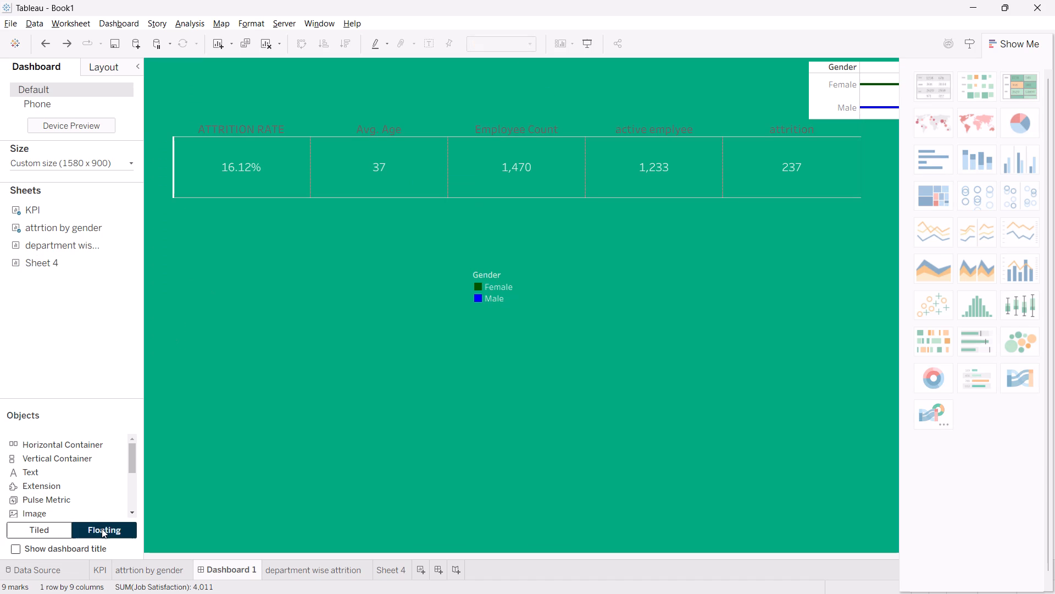
drag(57, 263, 180, 323)
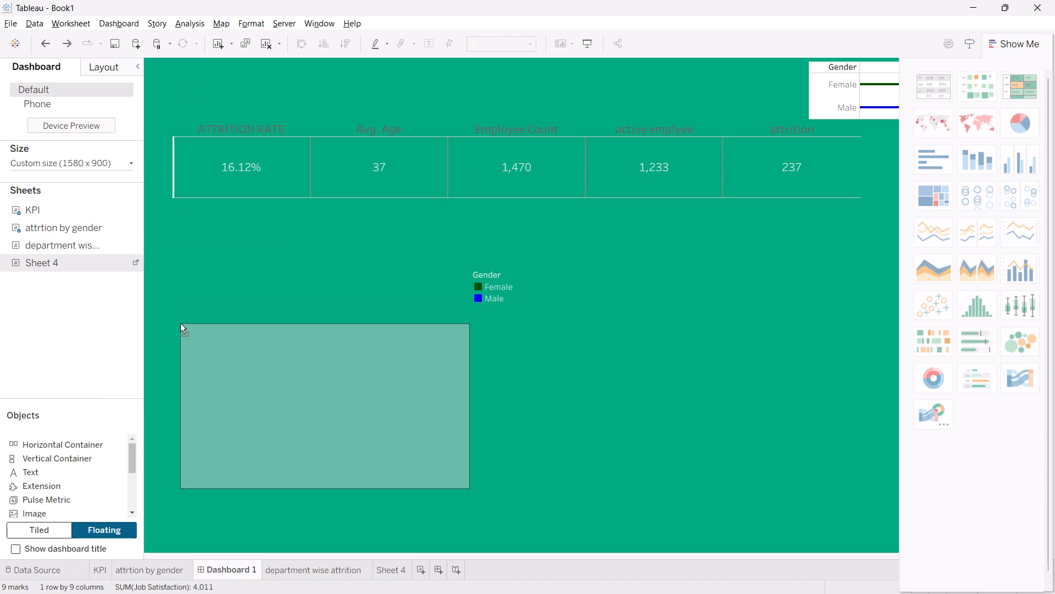
drag(180, 323, 181, 323)
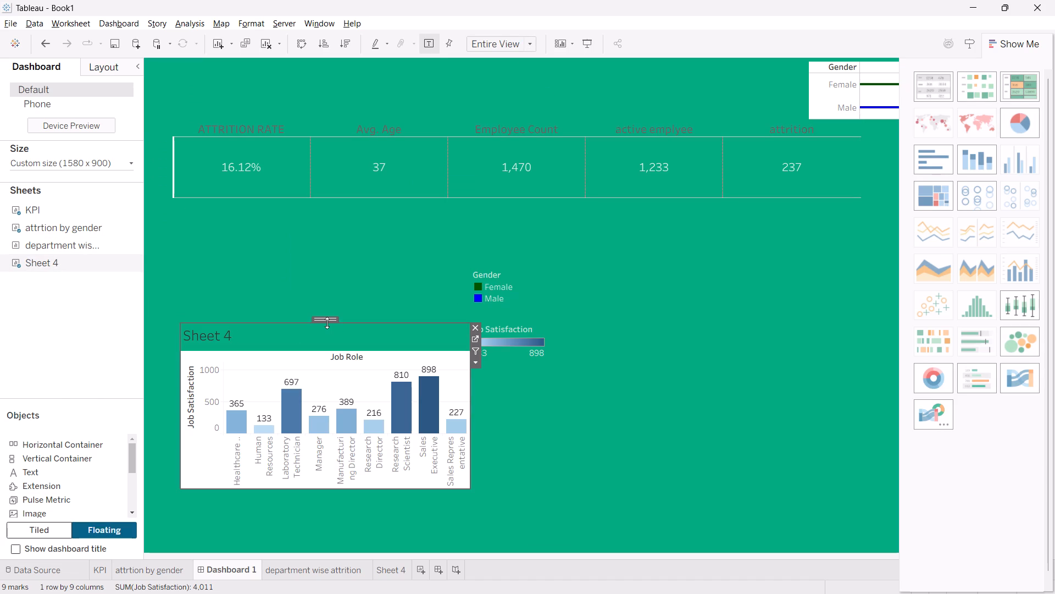
Resize the floating Sheet 4 chart, extending its top edge upward and pulling its right edge inward to narrow it.
drag(327, 323, 304, 248)
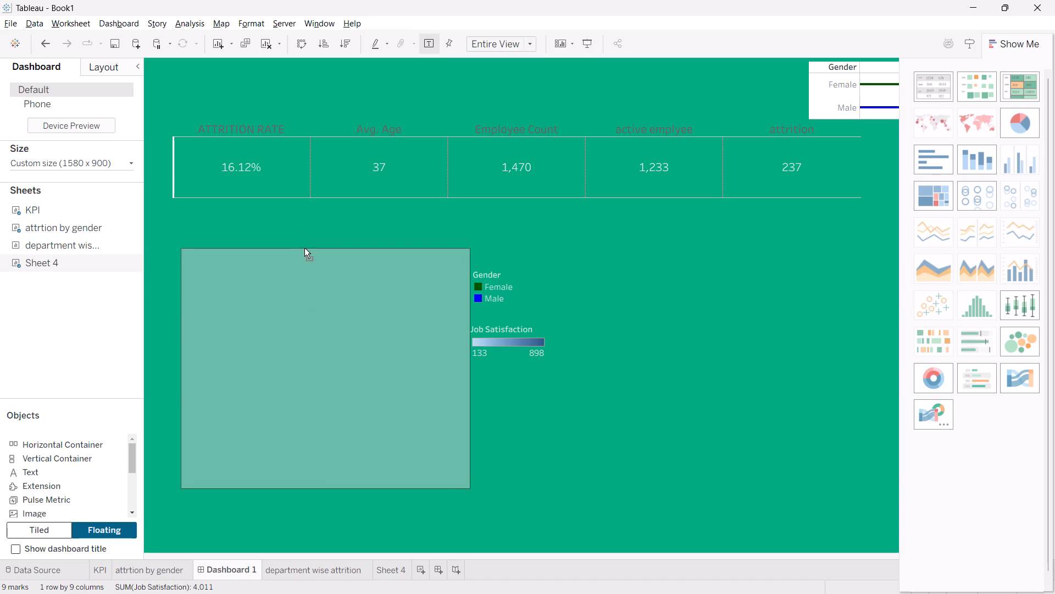
drag(304, 248, 307, 248)
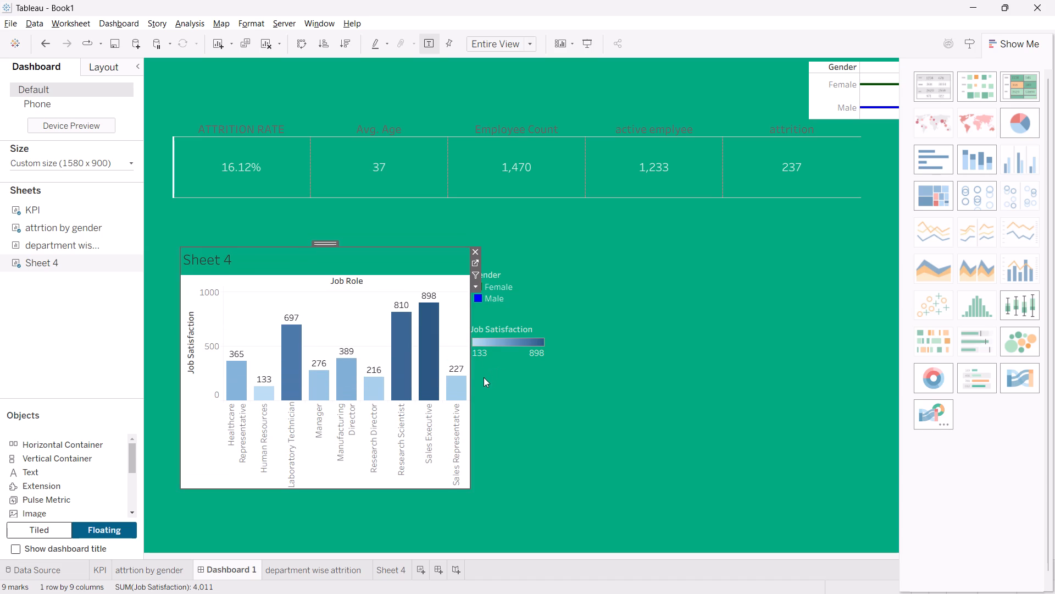
drag(473, 386, 459, 386)
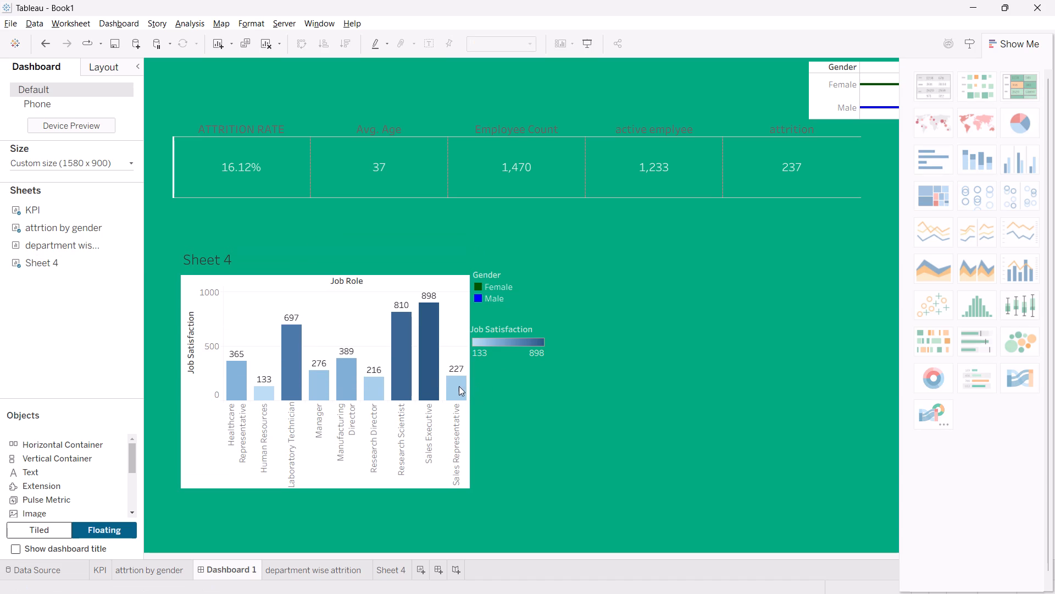
drag(459, 386, 468, 386)
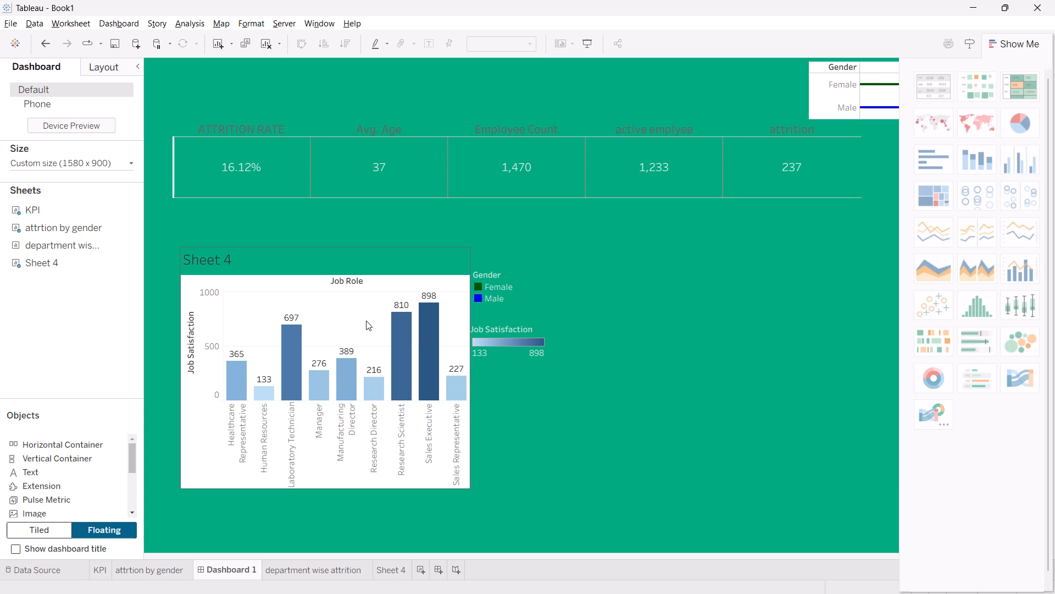
click(363, 321)
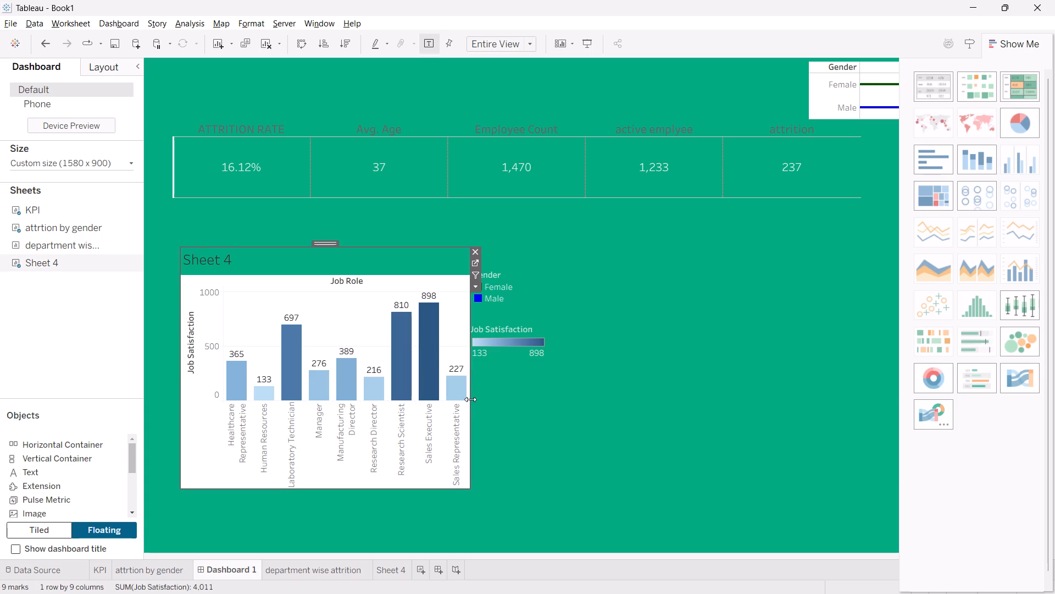
drag(471, 400, 415, 404)
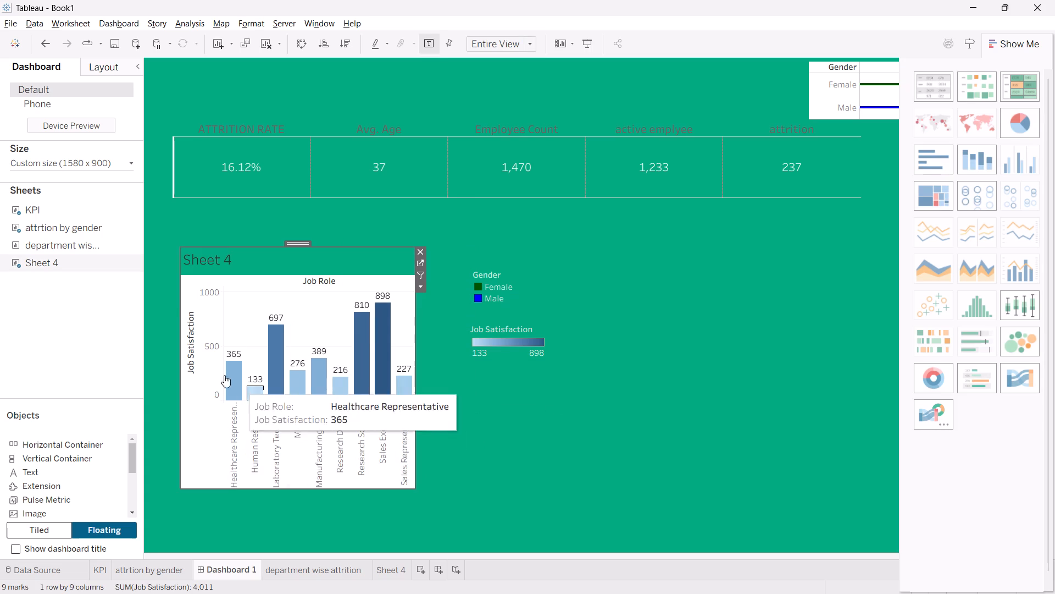
Move the floating Sheet 4 chart up and left so its left edge lines up with the KPI row.
drag(257, 353, 237, 315)
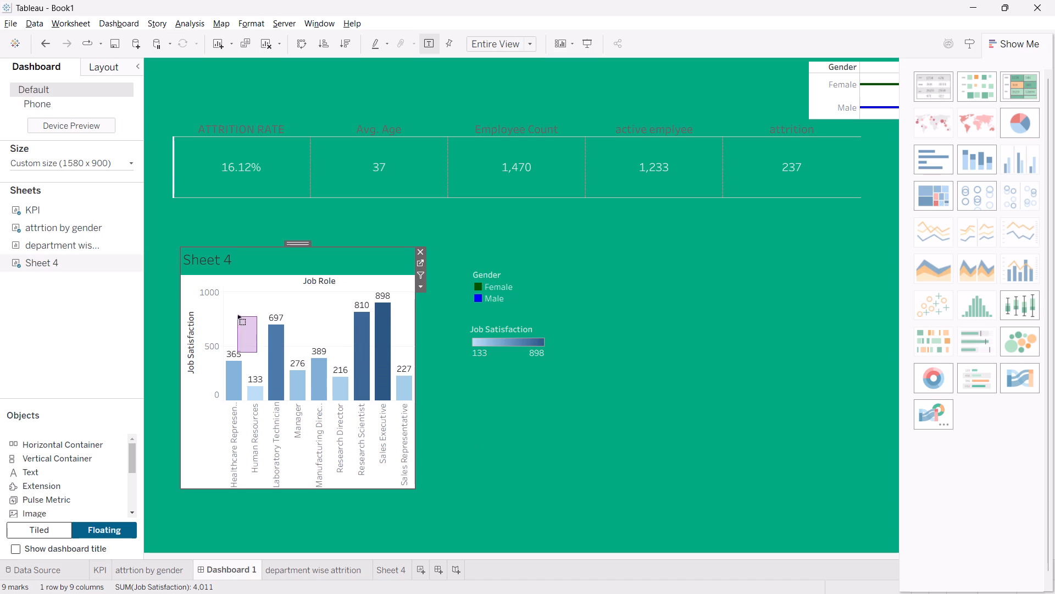
drag(237, 315, 250, 328)
drag(250, 328, 224, 313)
drag(252, 311, 247, 305)
drag(297, 242, 273, 222)
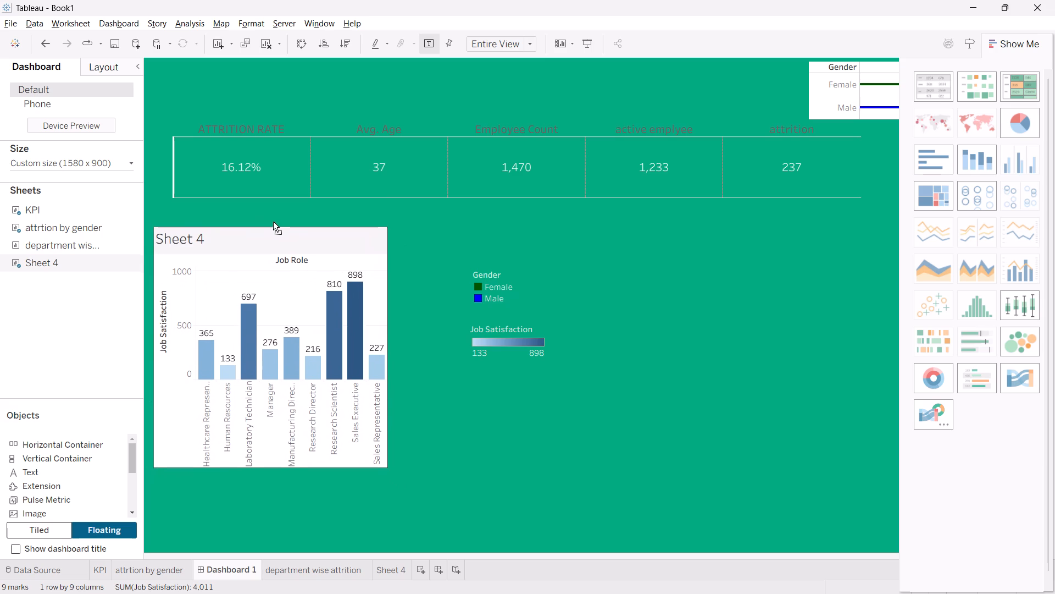
drag(273, 222, 288, 228)
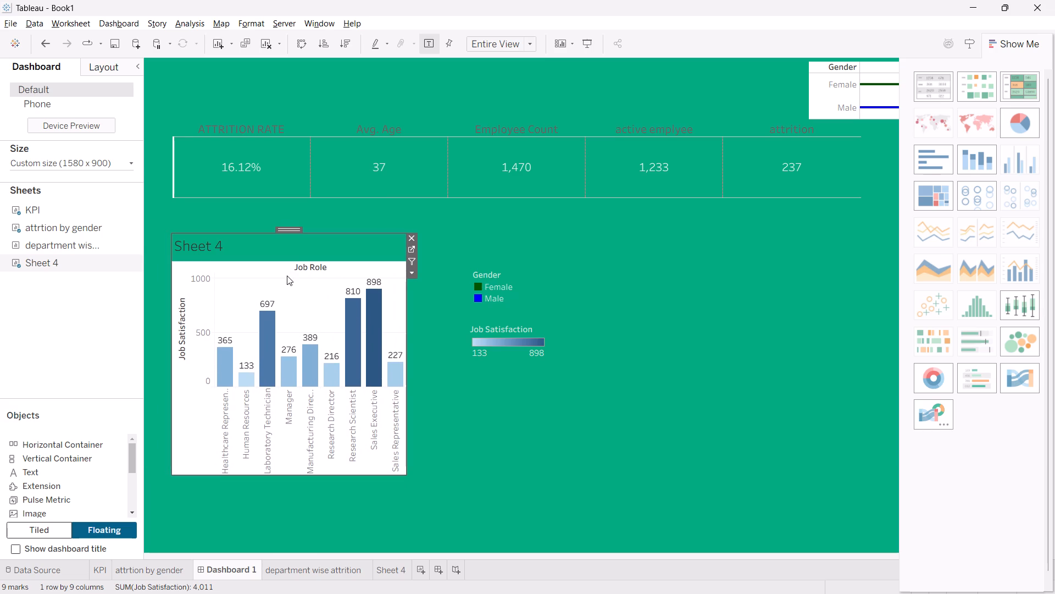
Format the Sheet 4 chart on the dashboard with a black worksheet font colour.
right_click(287, 276)
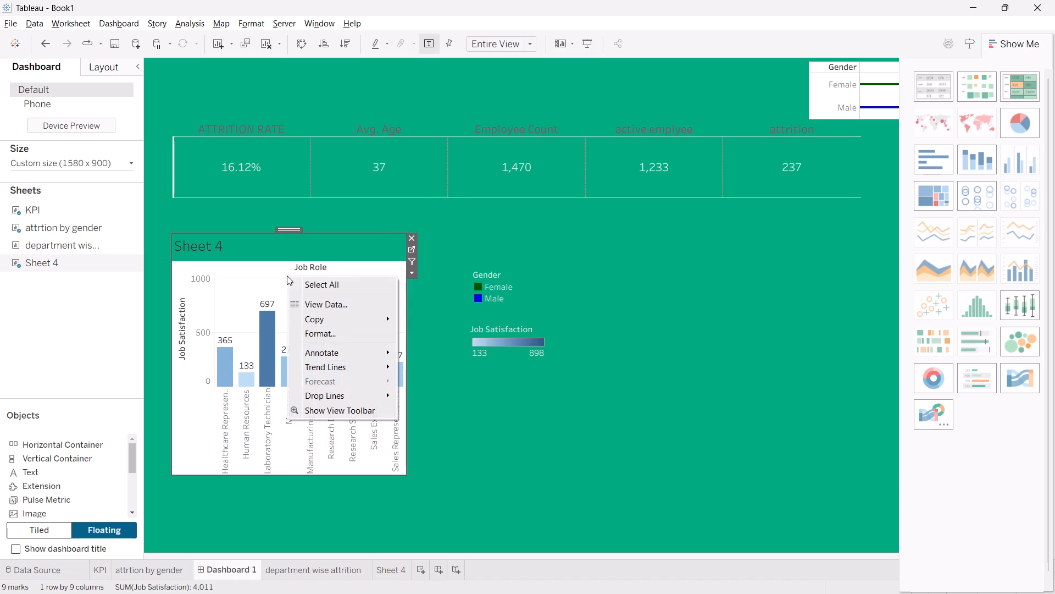
click(324, 337)
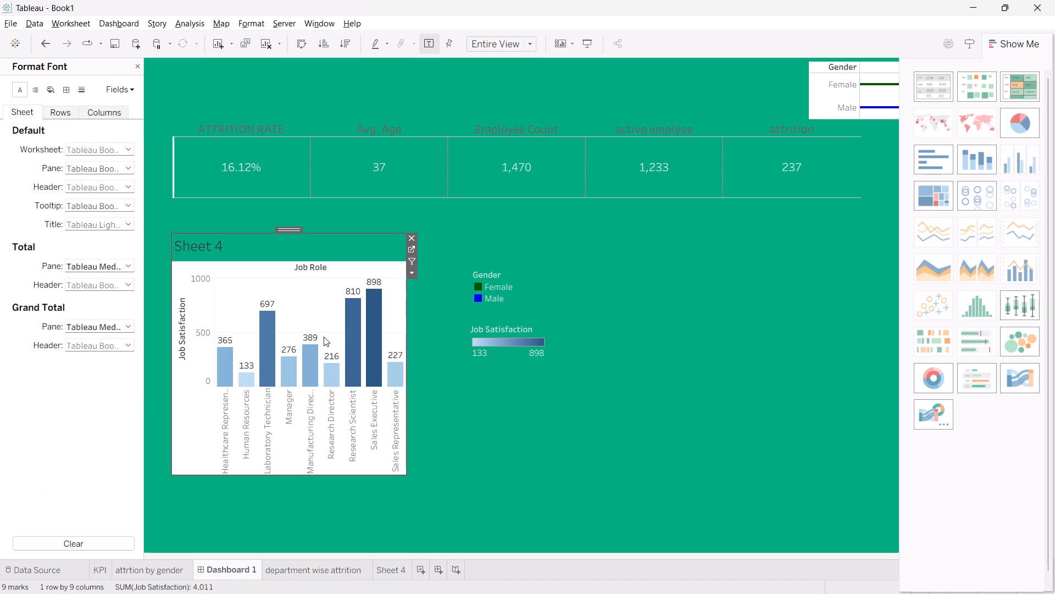
click(128, 150)
click(112, 196)
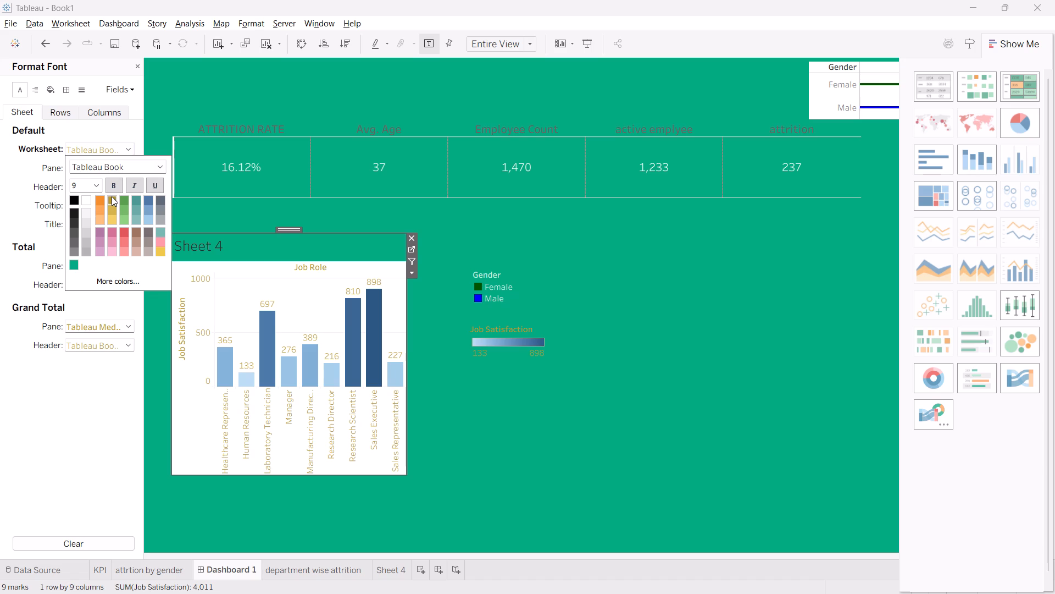
click(85, 199)
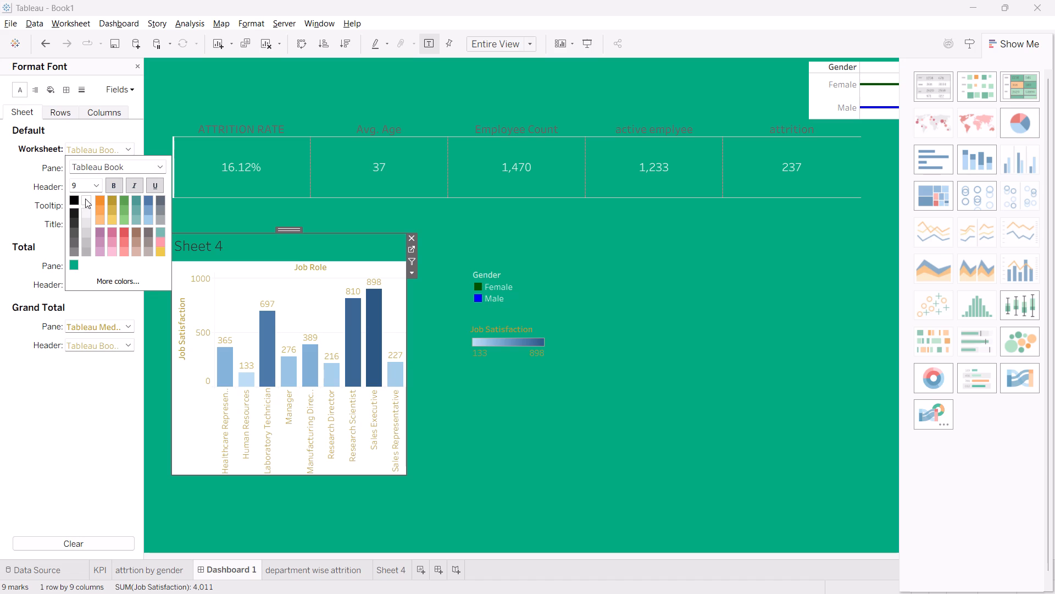
click(73, 199)
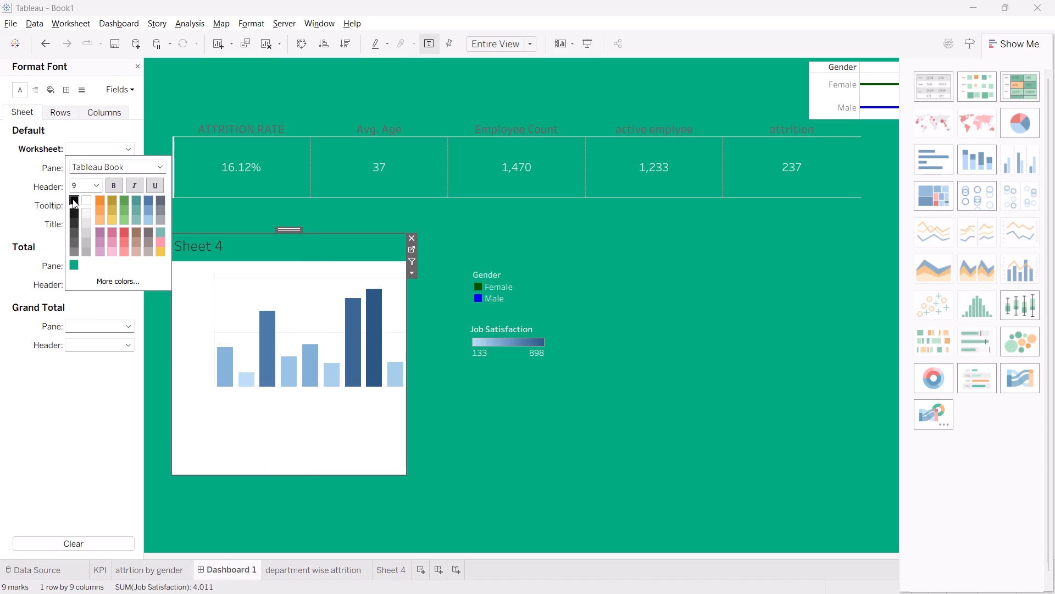
click(107, 360)
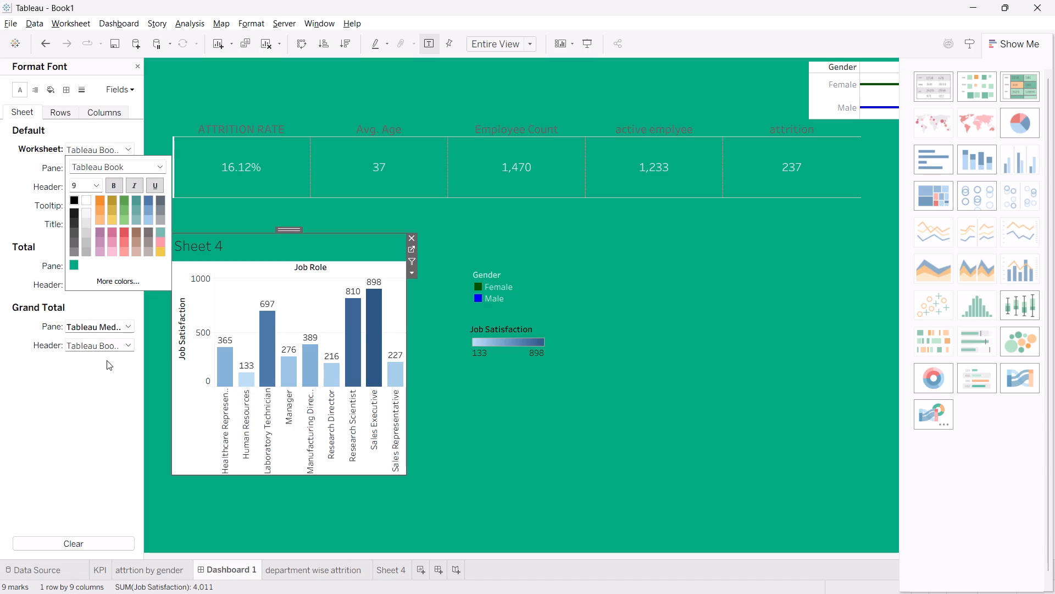
Set the pane font colour of the Sheet 4 chart to green so its bar labels differ from the black text.
click(125, 167)
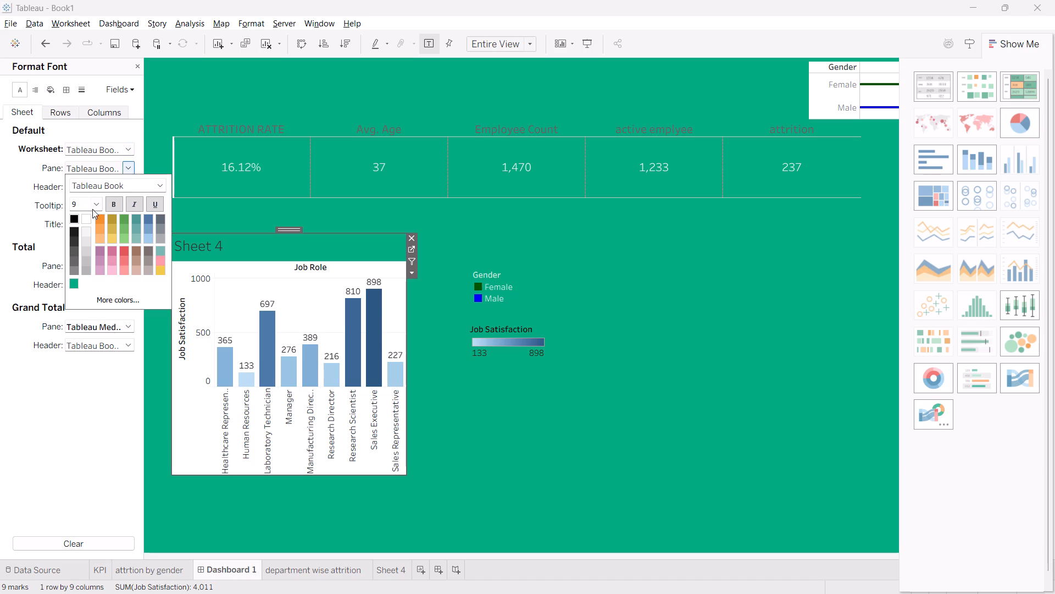
click(120, 221)
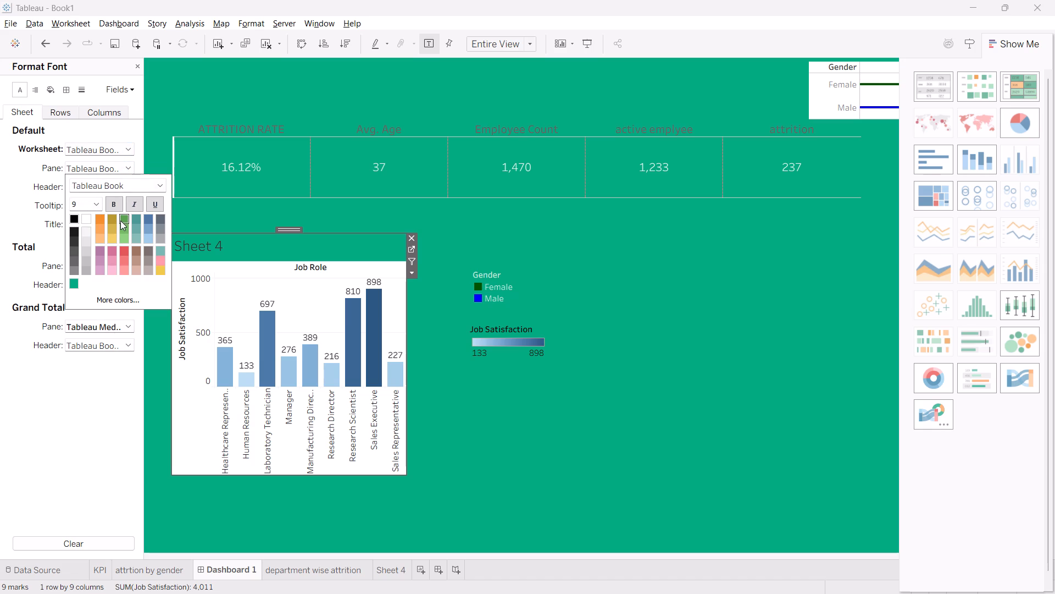
click(120, 221)
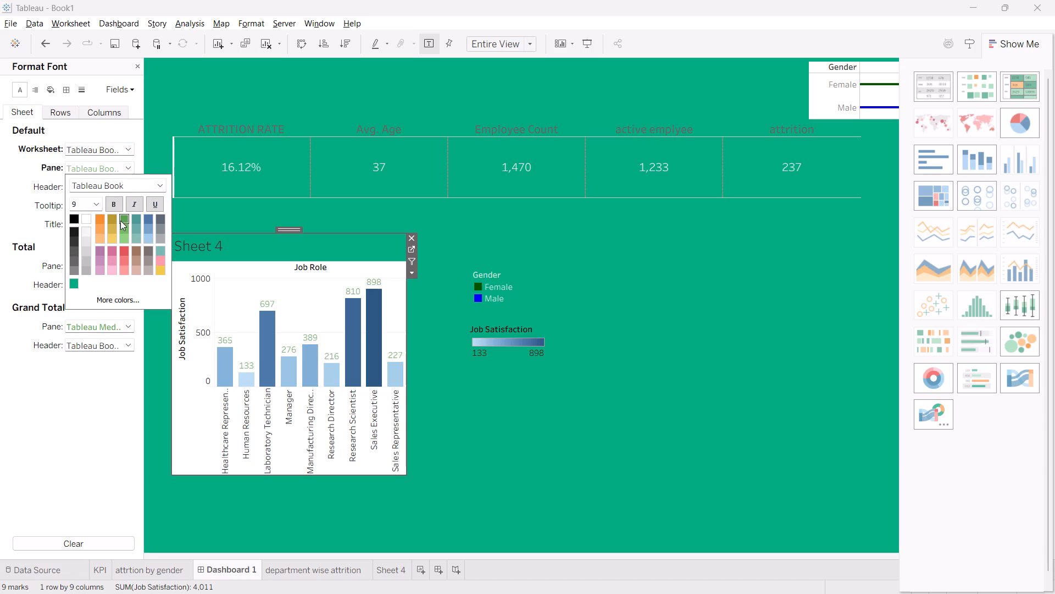
click(120, 221)
click(91, 221)
click(76, 220)
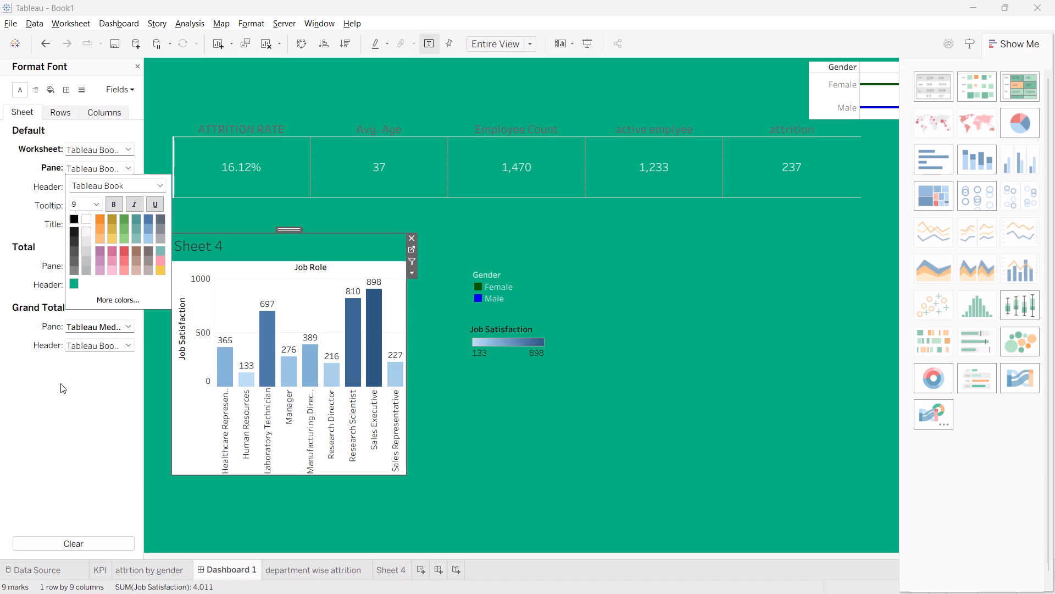
click(123, 218)
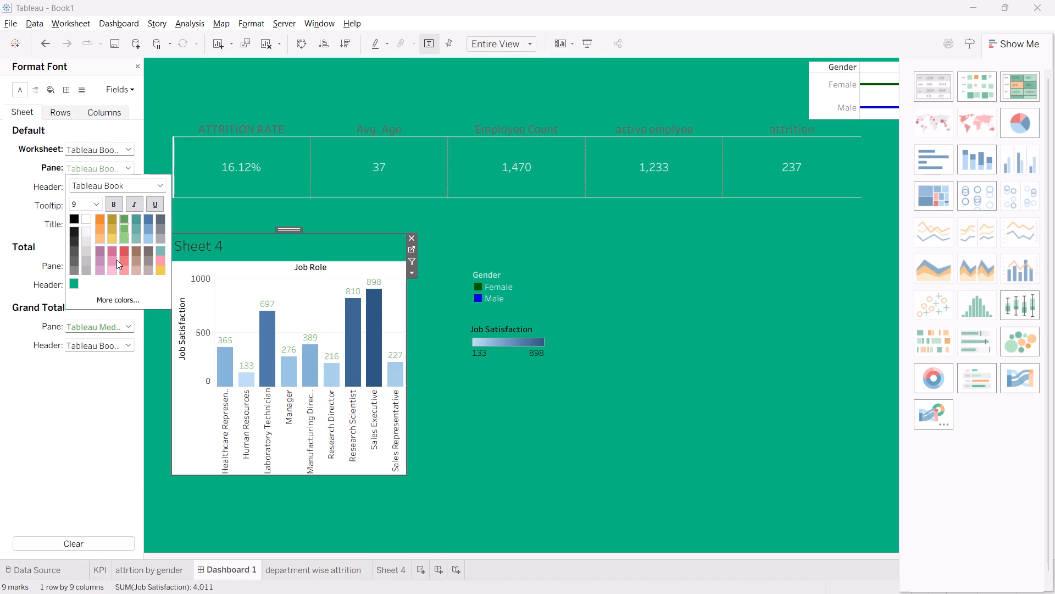
click(88, 416)
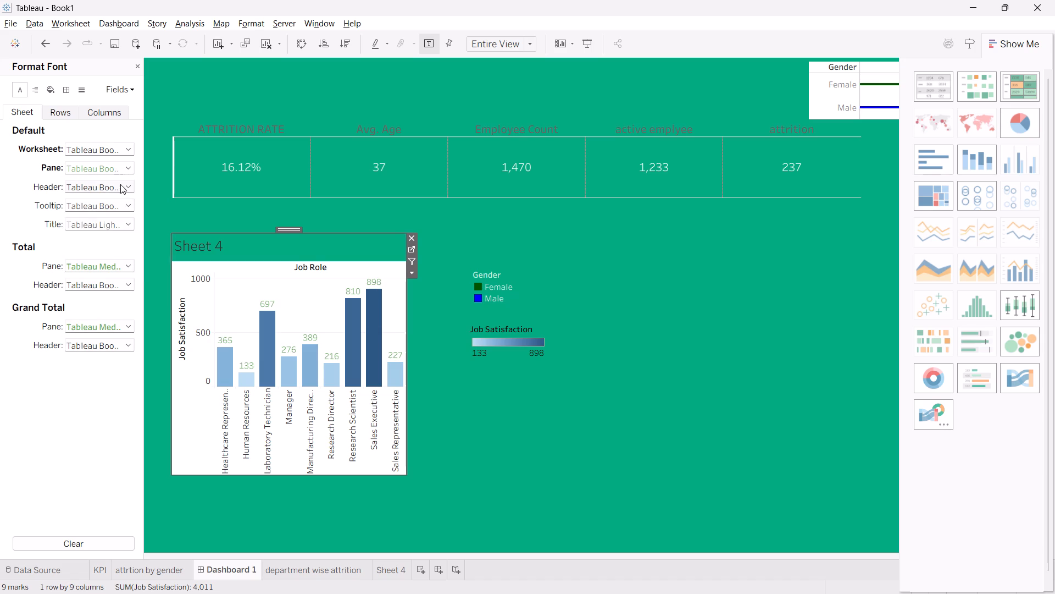
Set the header font colour of the Sheet 4 chart to orange for its axis and job role labels.
click(126, 186)
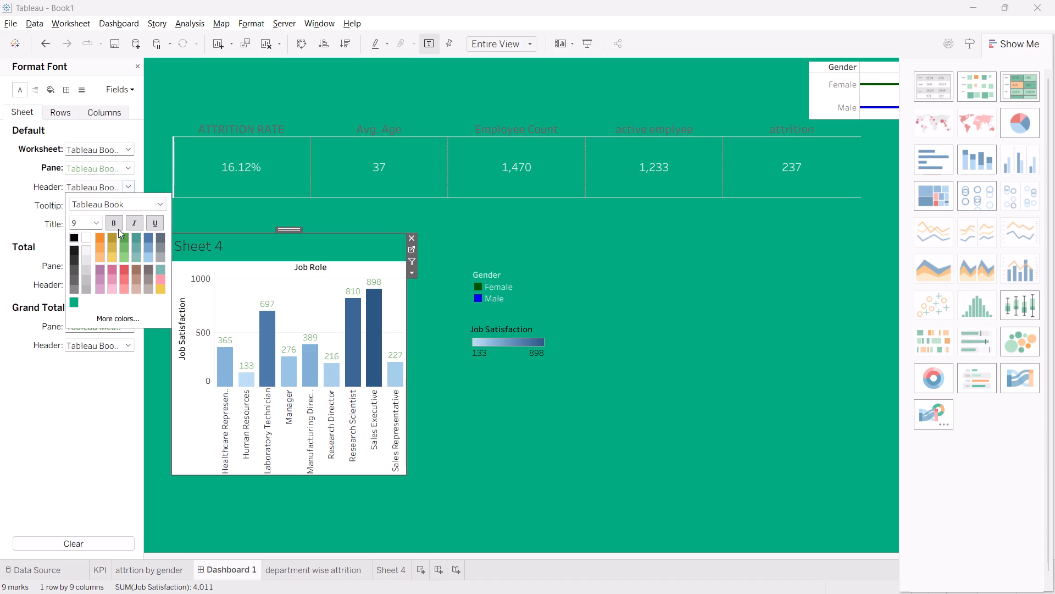
click(98, 237)
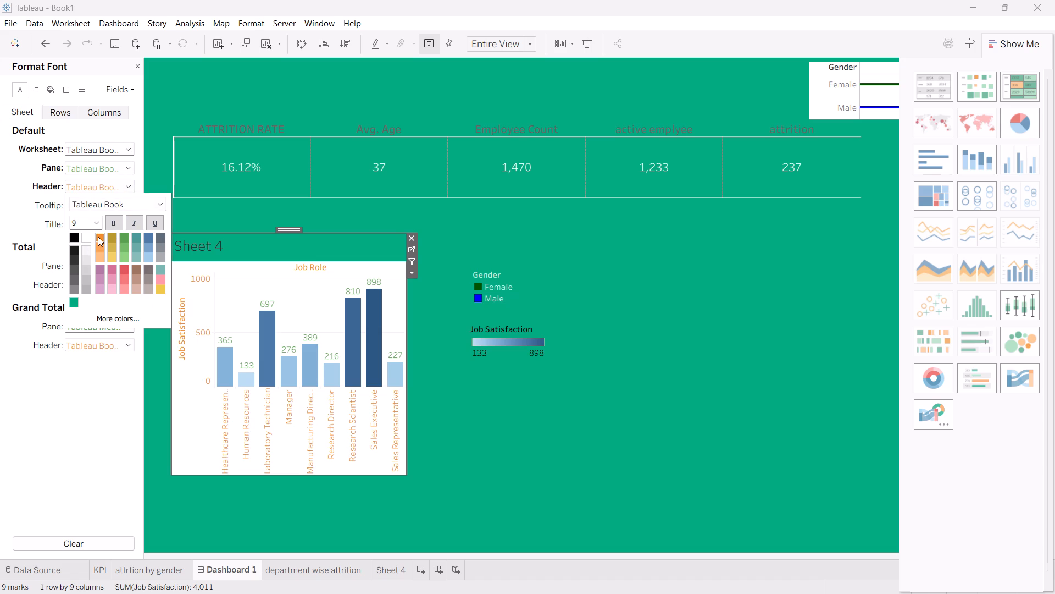
click(98, 237)
click(71, 392)
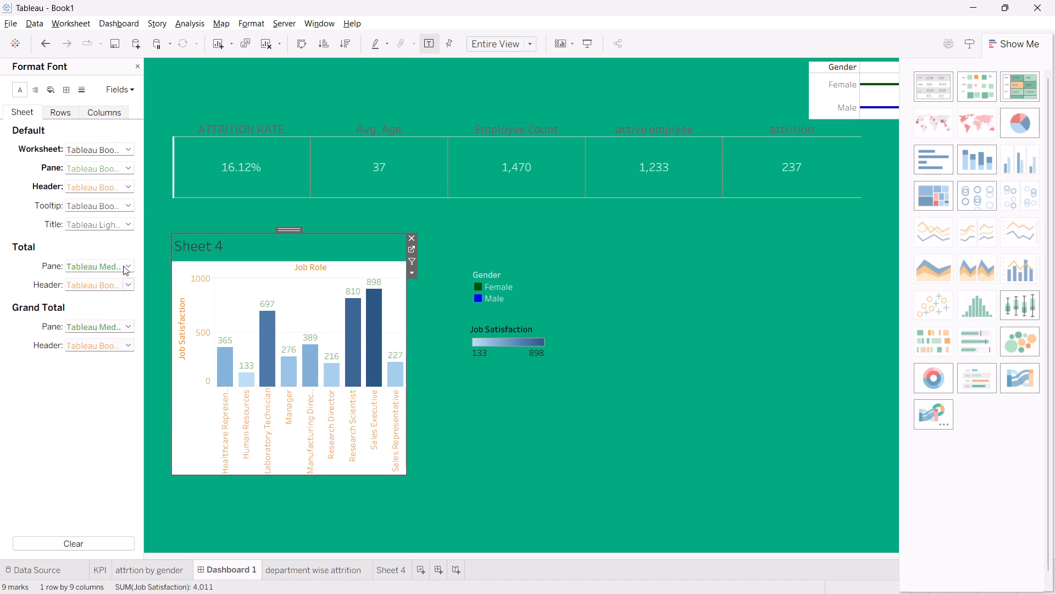
Set the tooltip font colour of the Sheet 4 chart to white after trying blue, light blue and purple.
click(124, 198)
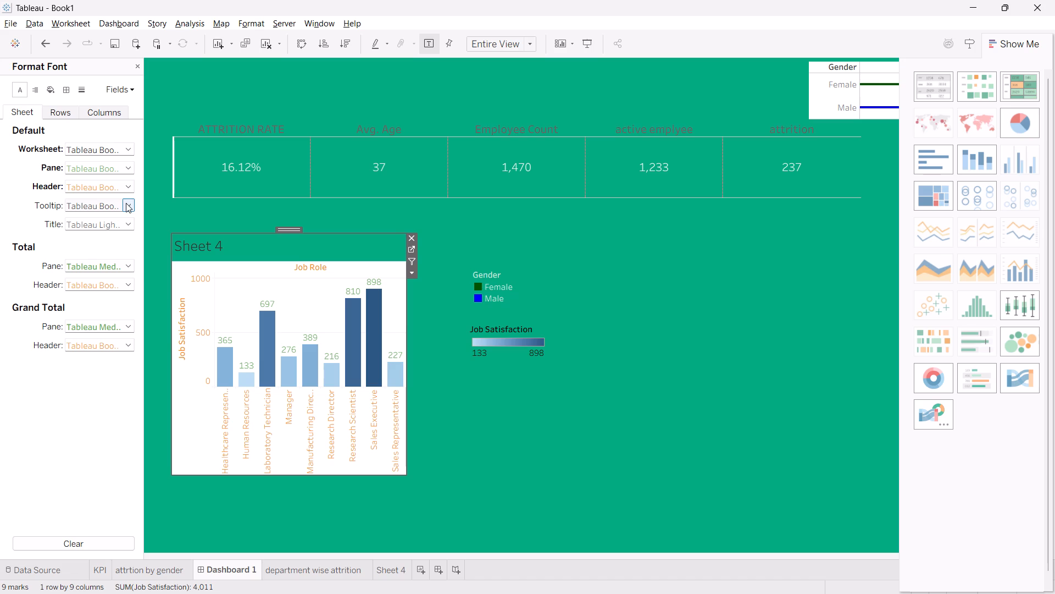
click(127, 203)
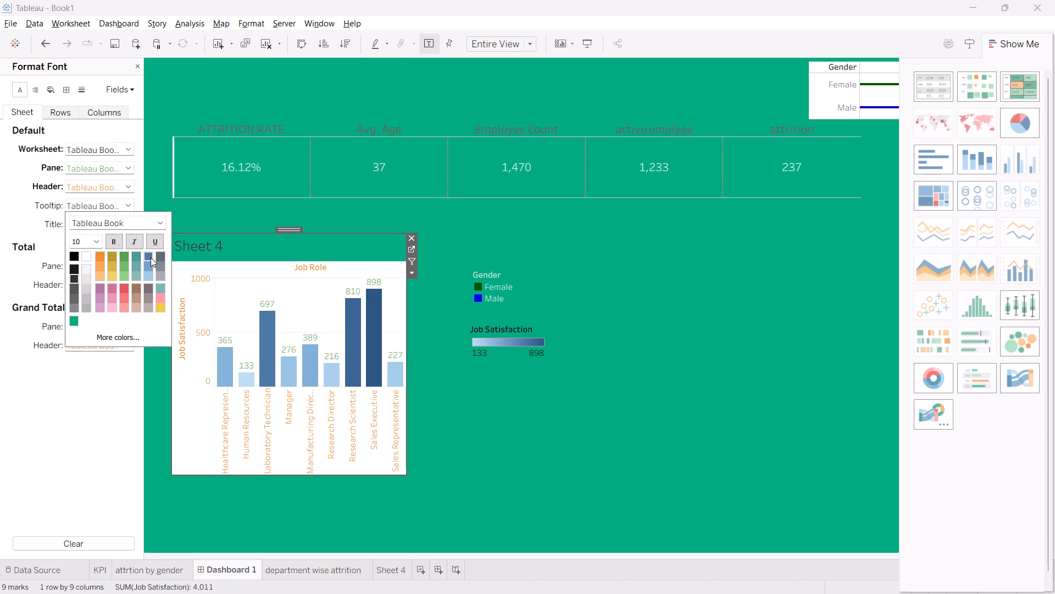
click(151, 257)
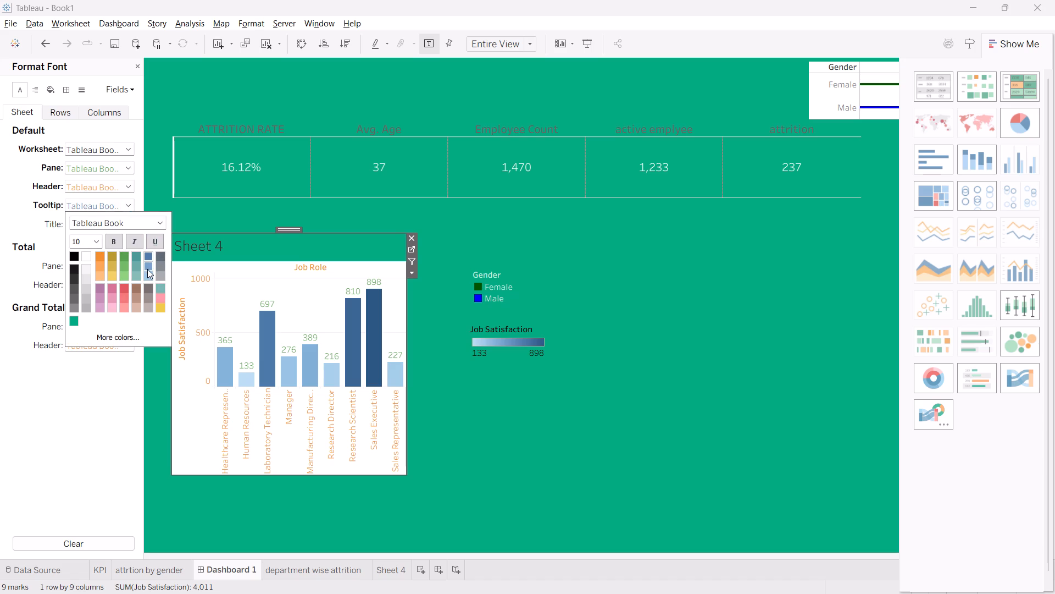
click(147, 269)
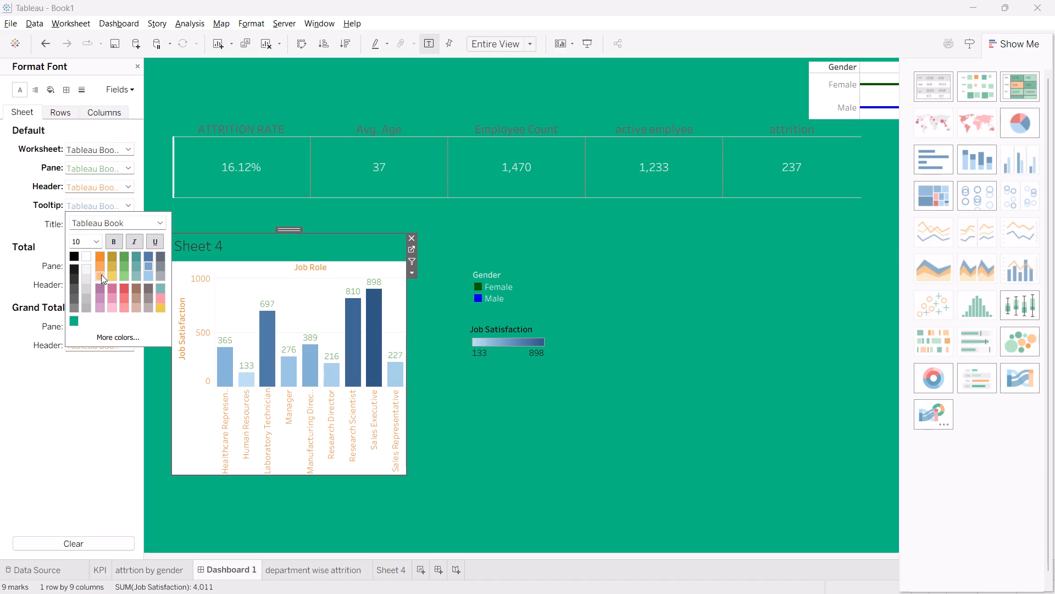
click(102, 286)
click(90, 254)
click(81, 413)
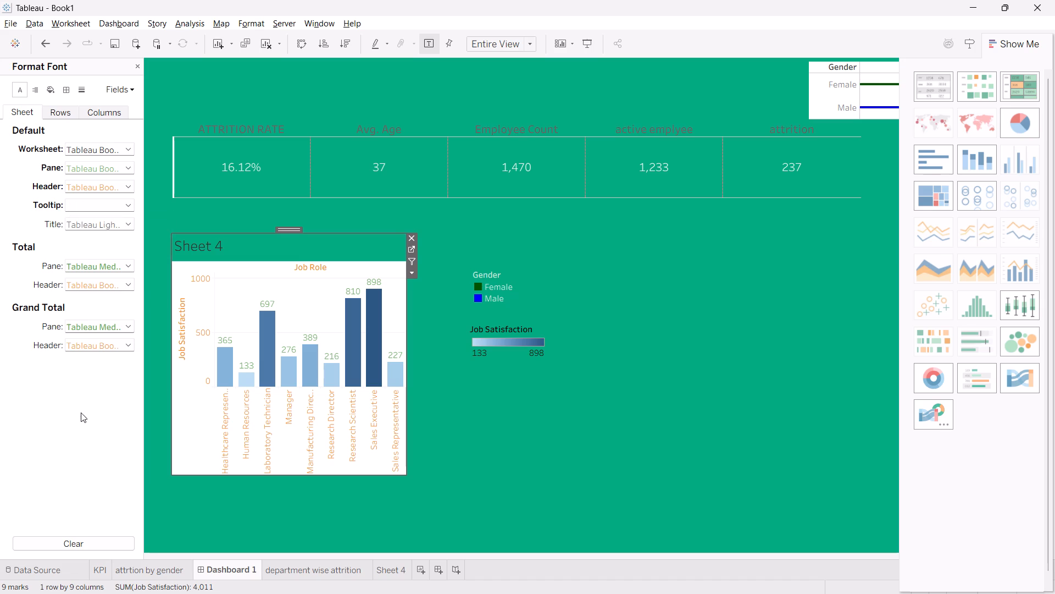
Set the title font colour of the Sheet 4 chart to pink.
click(129, 226)
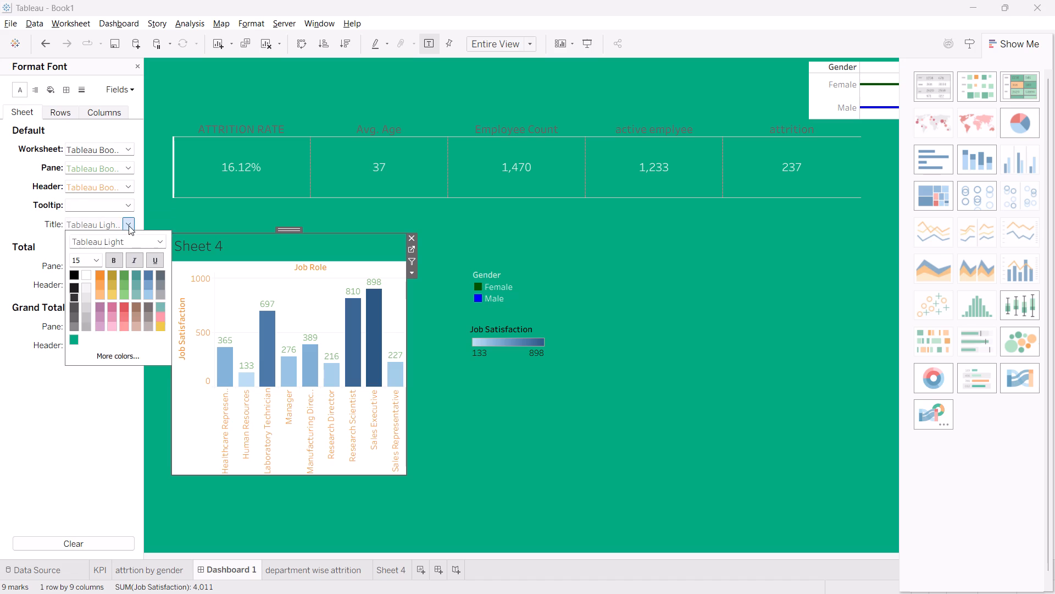
click(112, 306)
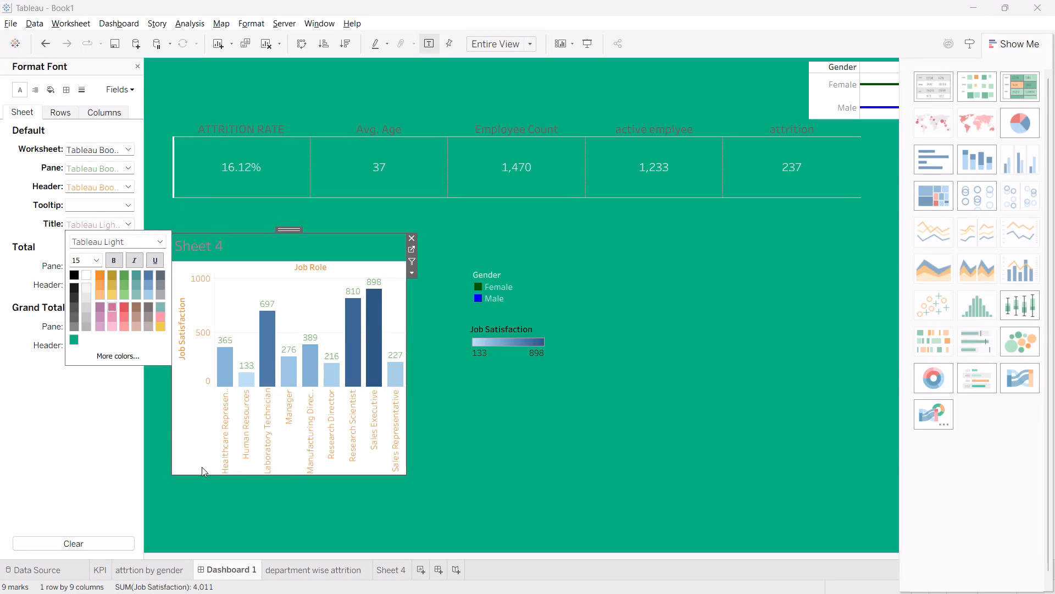
Make the floating Sheet 4 chart taller by extending its lower edge to near the bottom of the dashboard.
drag(279, 476, 274, 531)
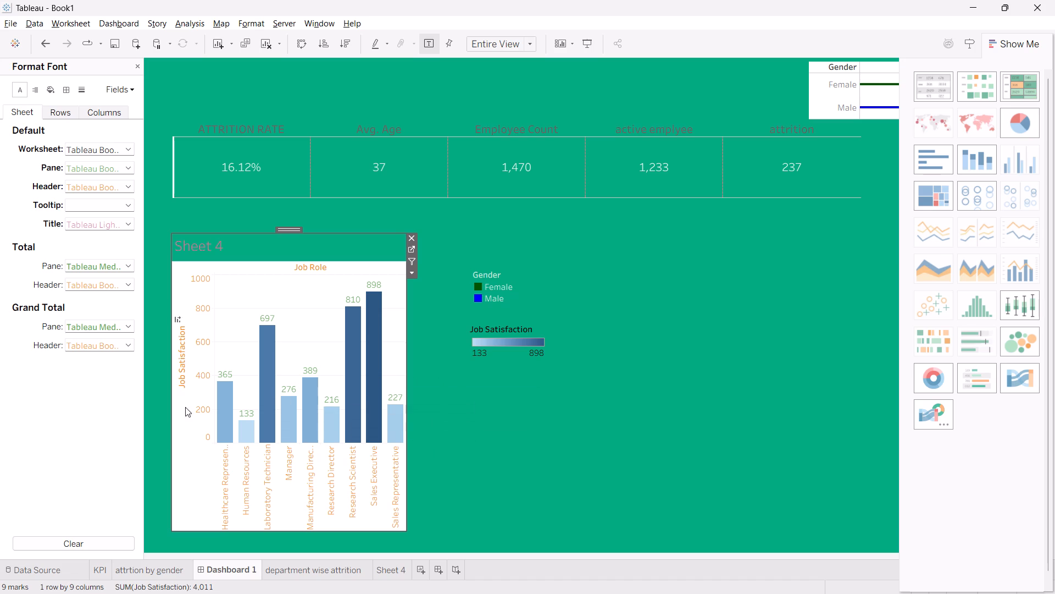
Set the Grand Total pane font colour of the Sheet 4 chart to purple.
click(126, 324)
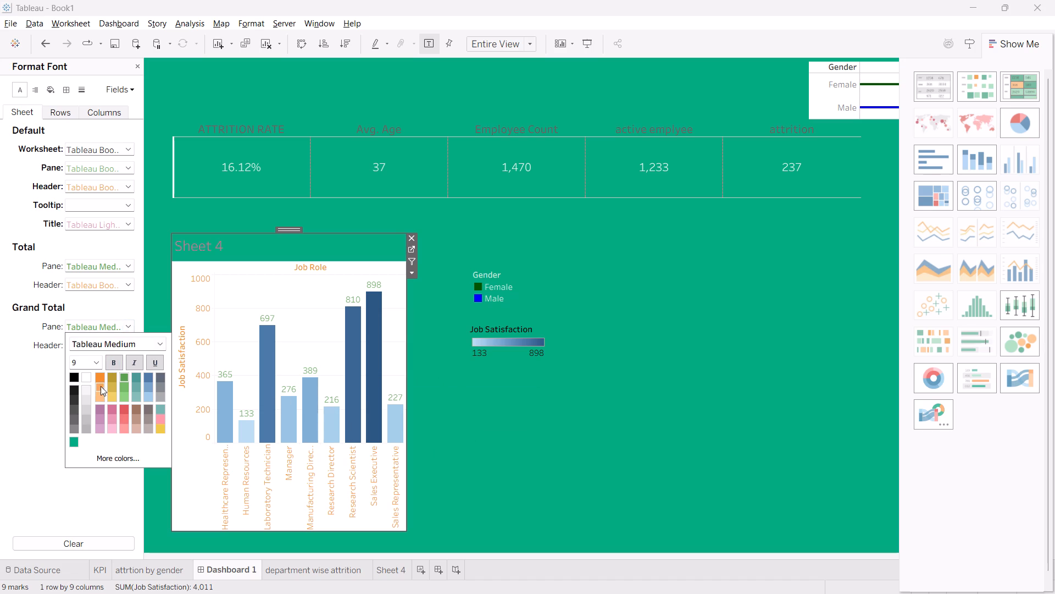
click(102, 404)
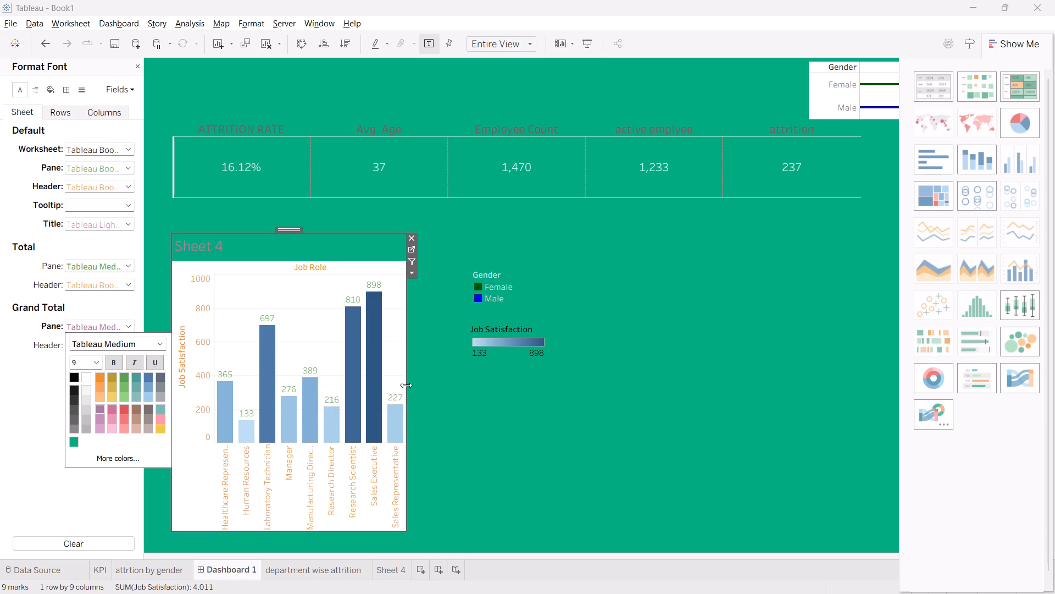
Widen the floating Sheet 4 chart by extending its right edge to just below the active employee KPI.
drag(405, 385, 610, 367)
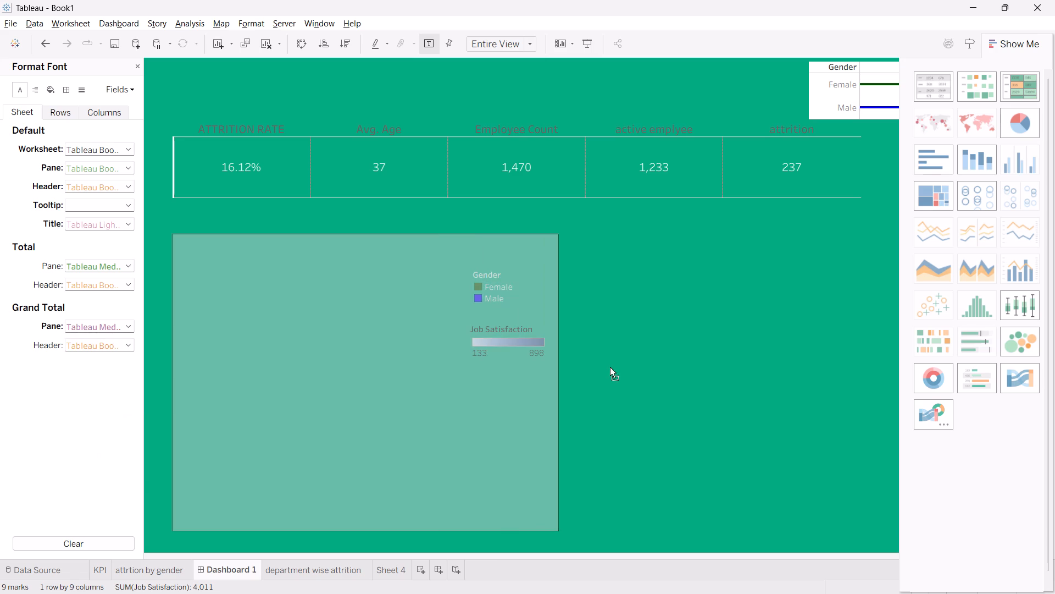
drag(610, 367, 625, 367)
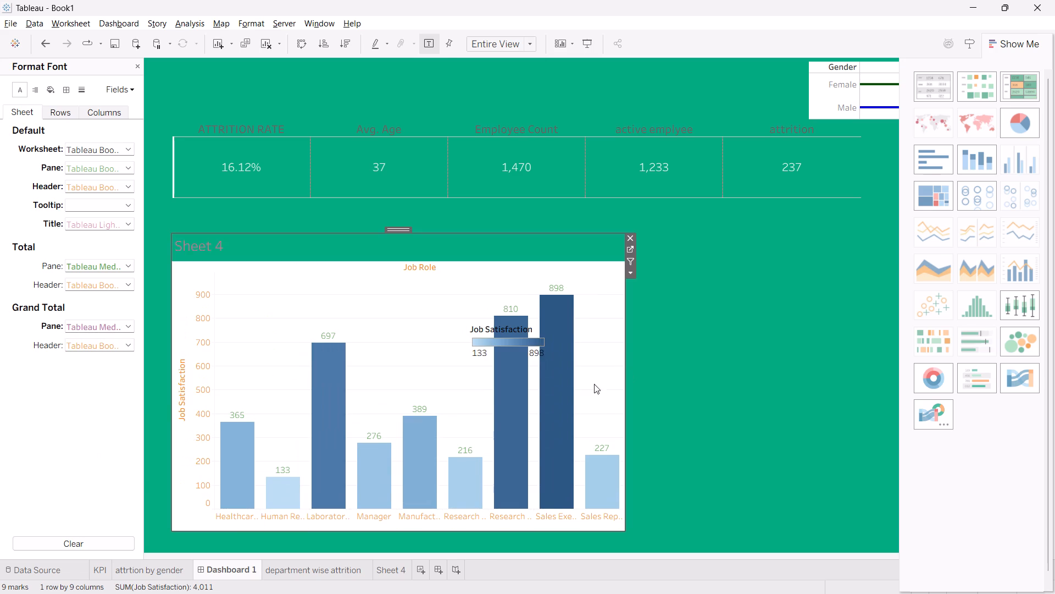
Remove the Job Satisfaction colour legend that overlaps the bars of the Sheet 4 chart.
scroll(575, 389, left, 2)
scroll(575, 389, down, 1)
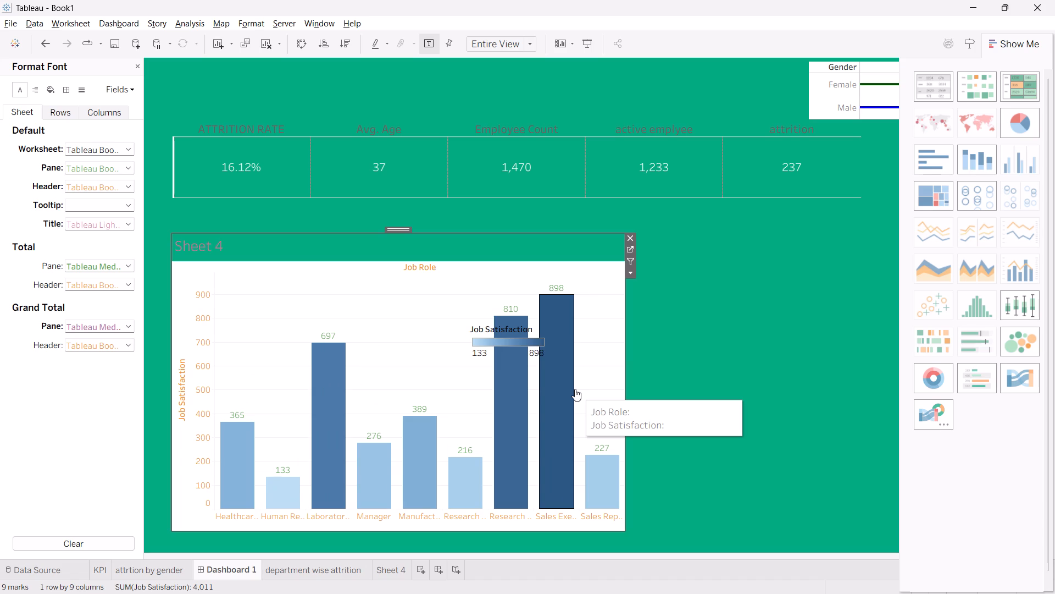
scroll(575, 389, up, 1)
drag(497, 344, 642, 256)
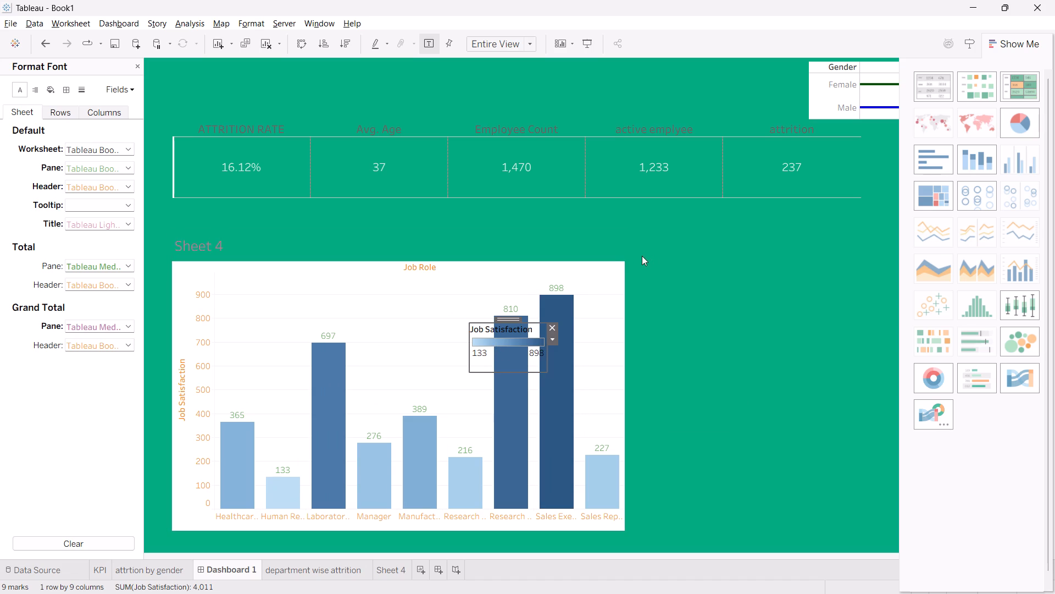
drag(642, 256, 550, 327)
click(550, 327)
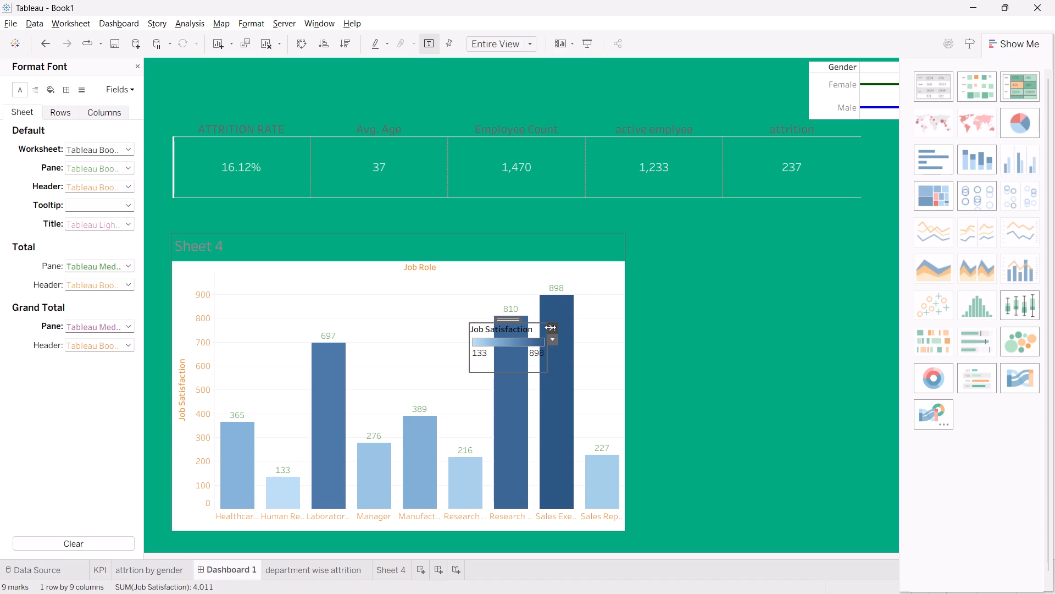
click(680, 323)
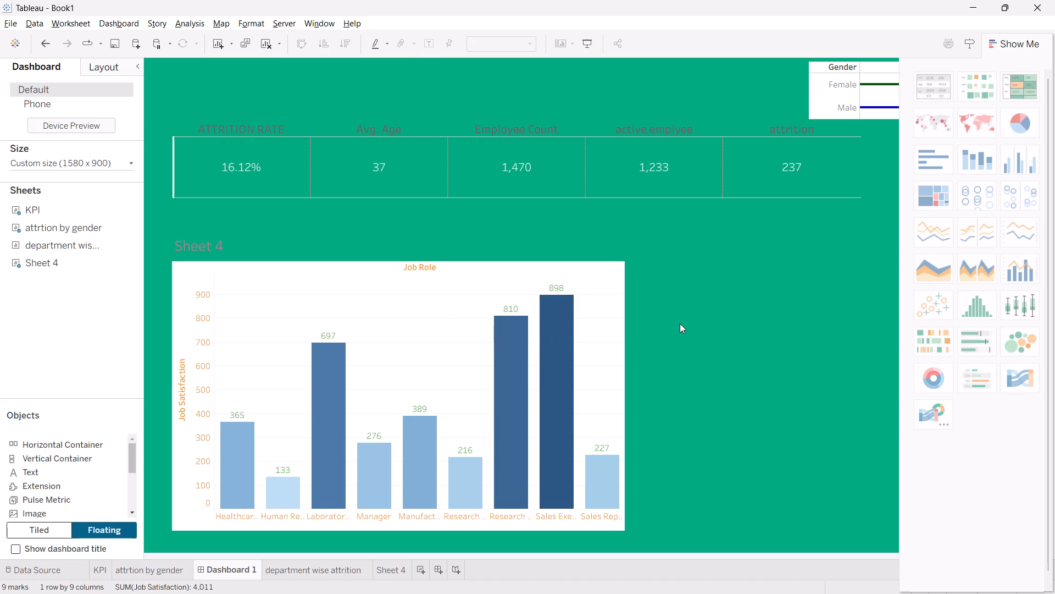
Format the Sheet 4 chart's shading, setting its default worksheet background to None.
click(602, 344)
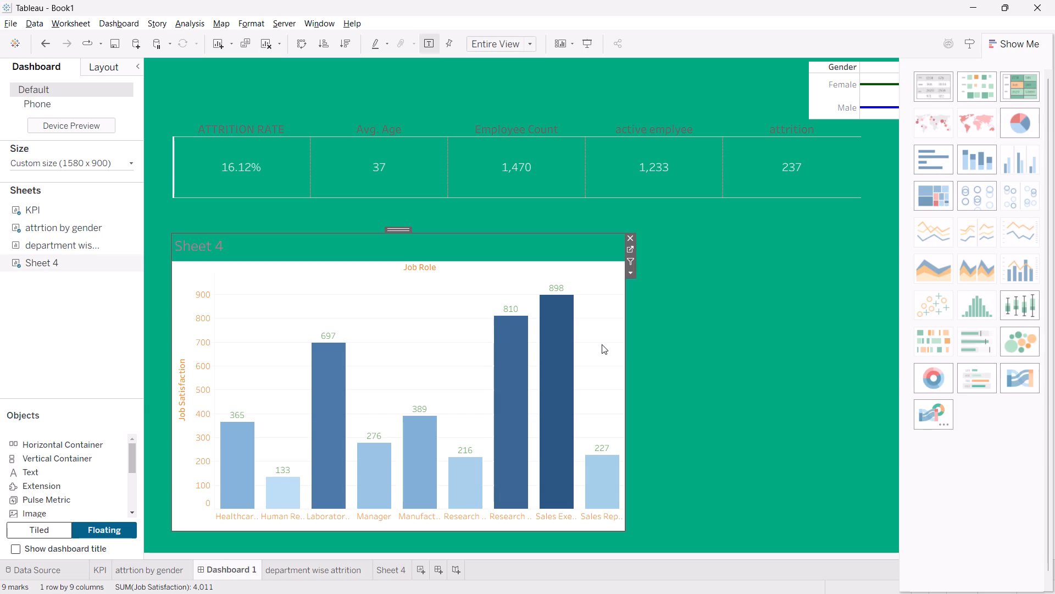
click(602, 344)
right_click(568, 343)
click(445, 293)
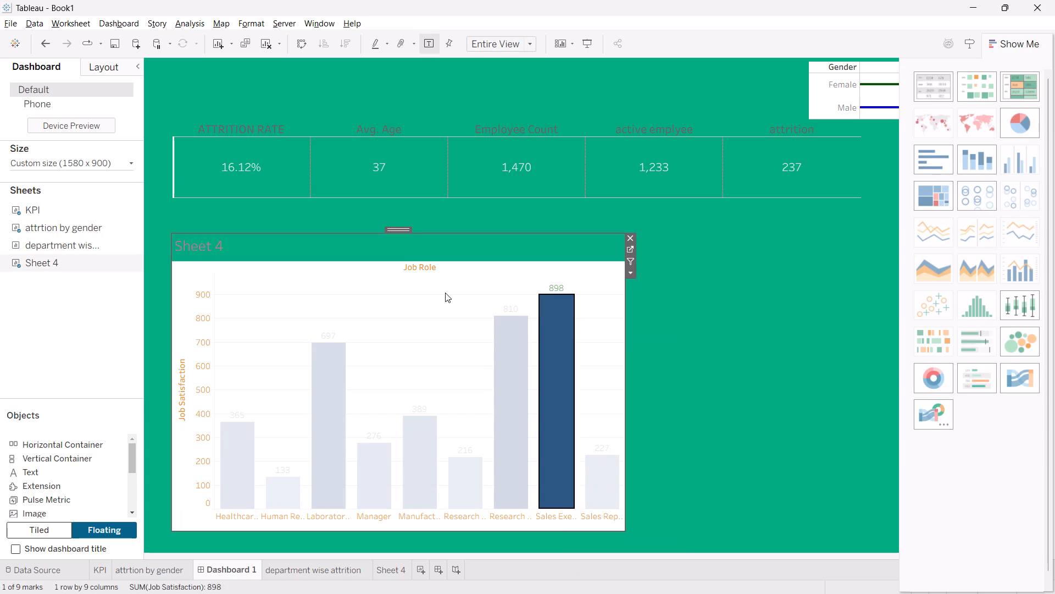
right_click(445, 293)
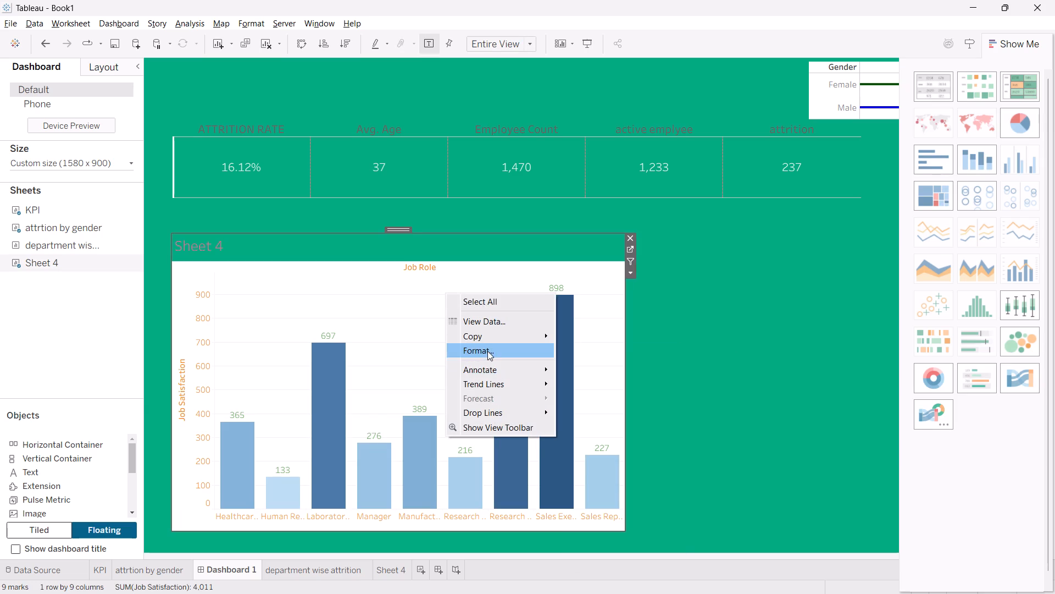
click(488, 350)
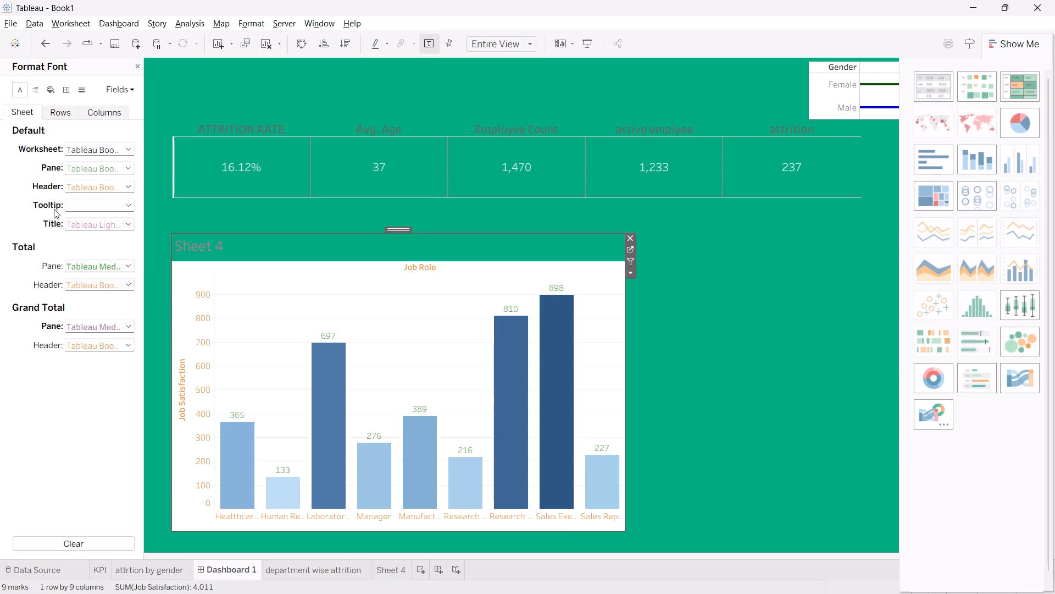
click(51, 90)
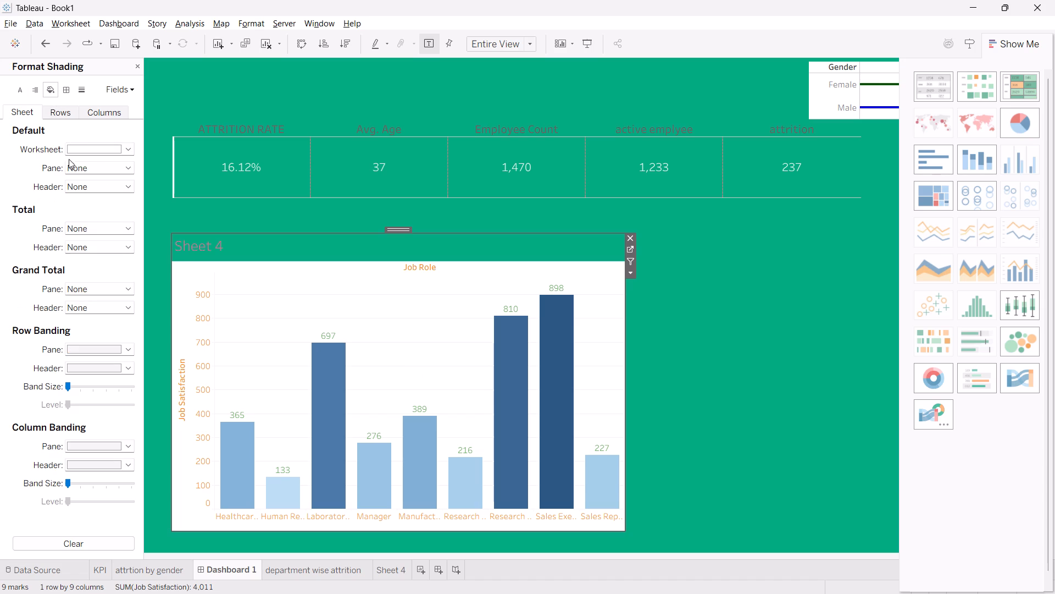
click(126, 149)
click(121, 165)
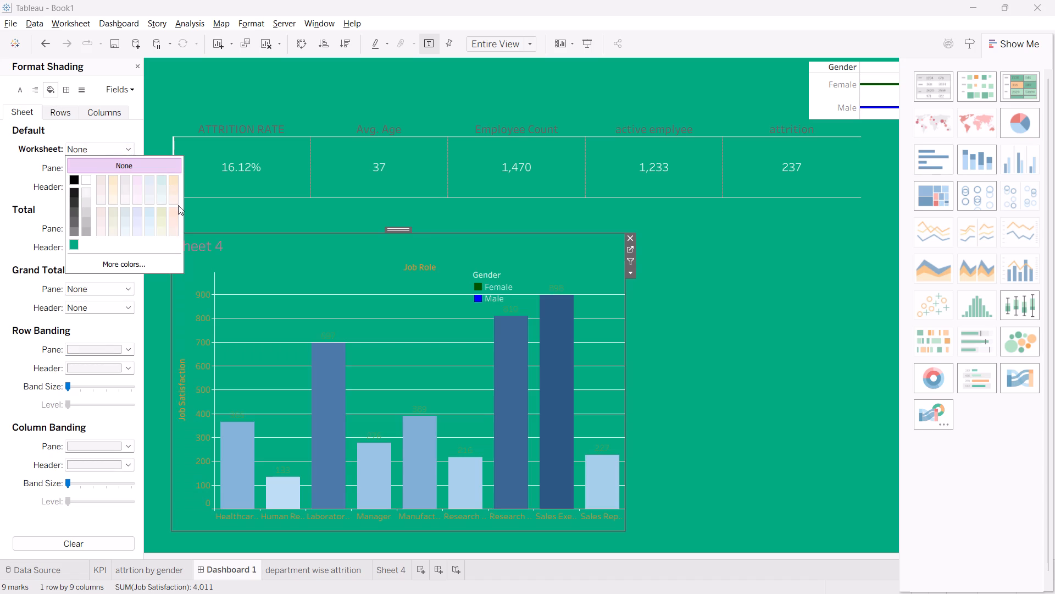
click(169, 285)
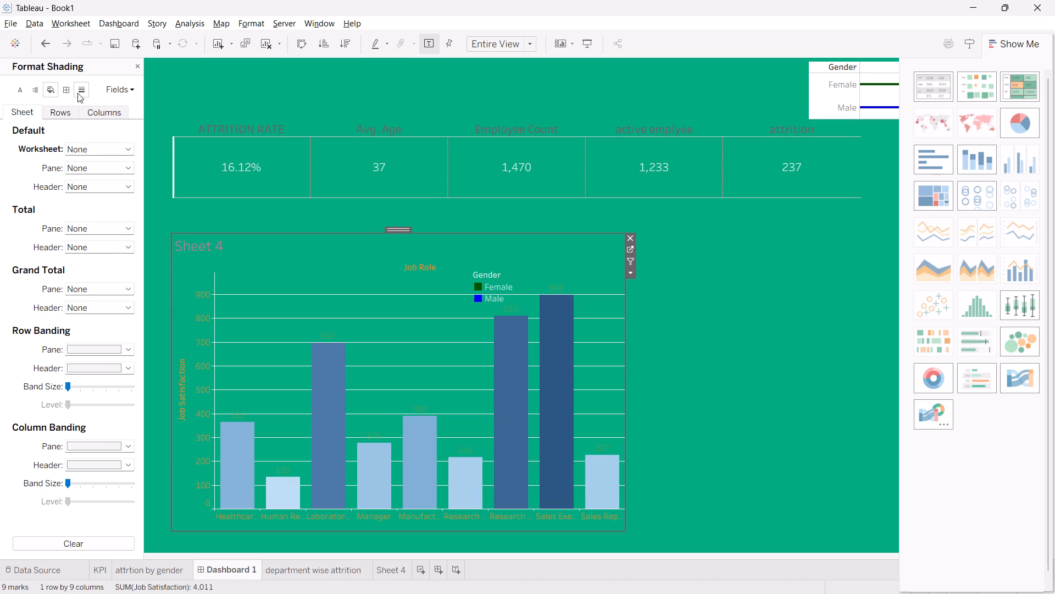
Set the default header shading for the rows of the Sheet 4 chart to None.
click(62, 110)
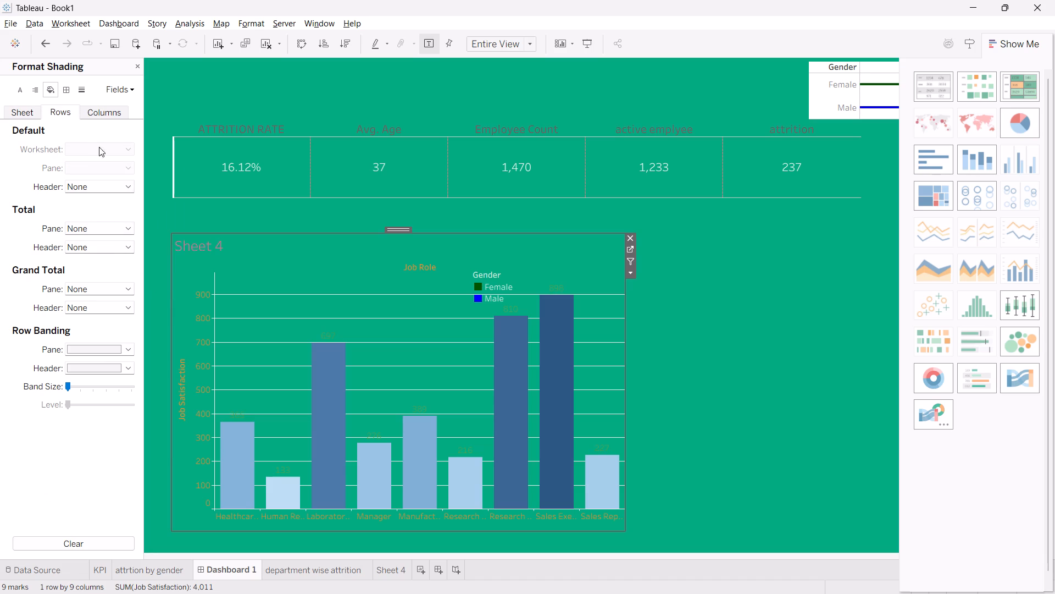
click(129, 184)
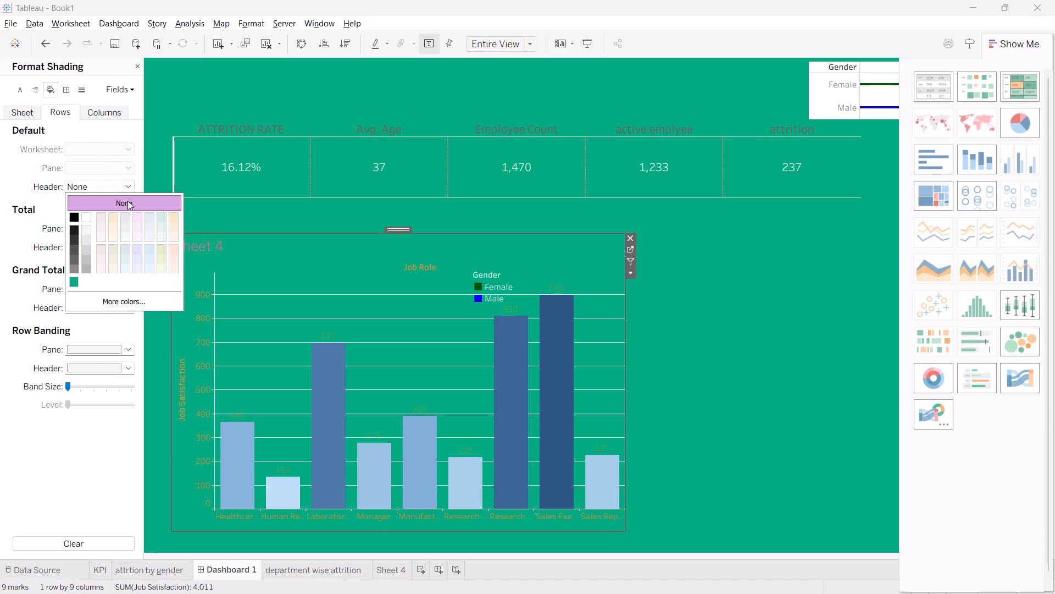
click(127, 201)
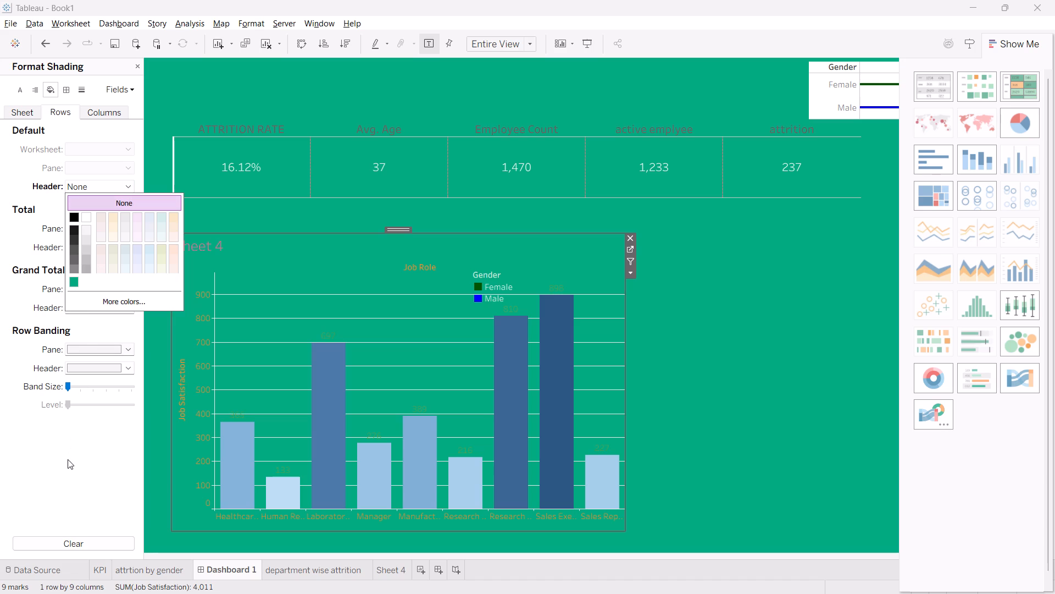
drag(68, 459, 126, 338)
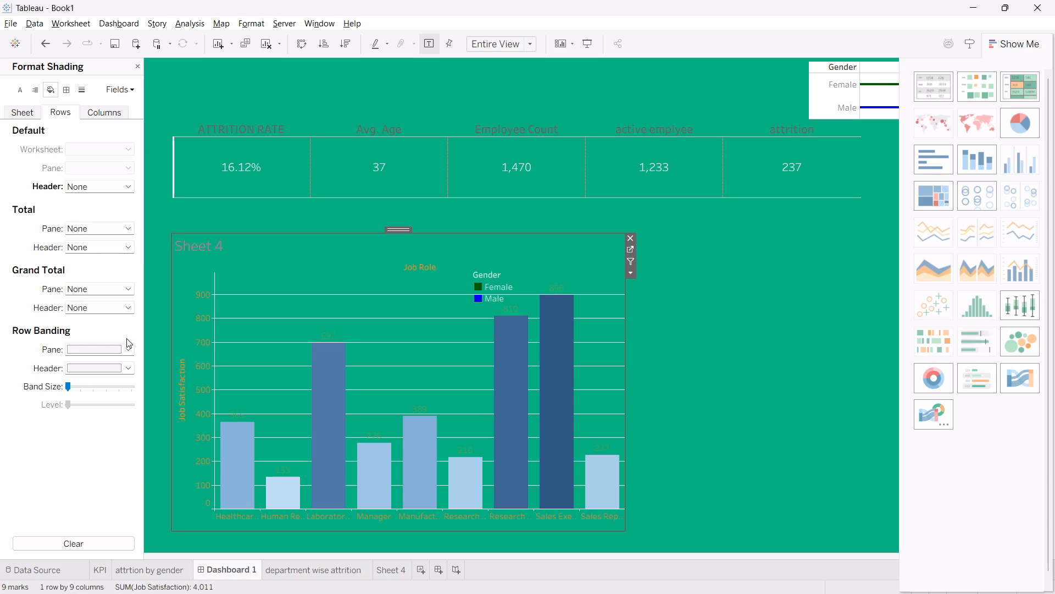
Set the row banding pane colour of the Sheet 4 chart to None.
drag(126, 338, 127, 348)
click(127, 348)
click(127, 359)
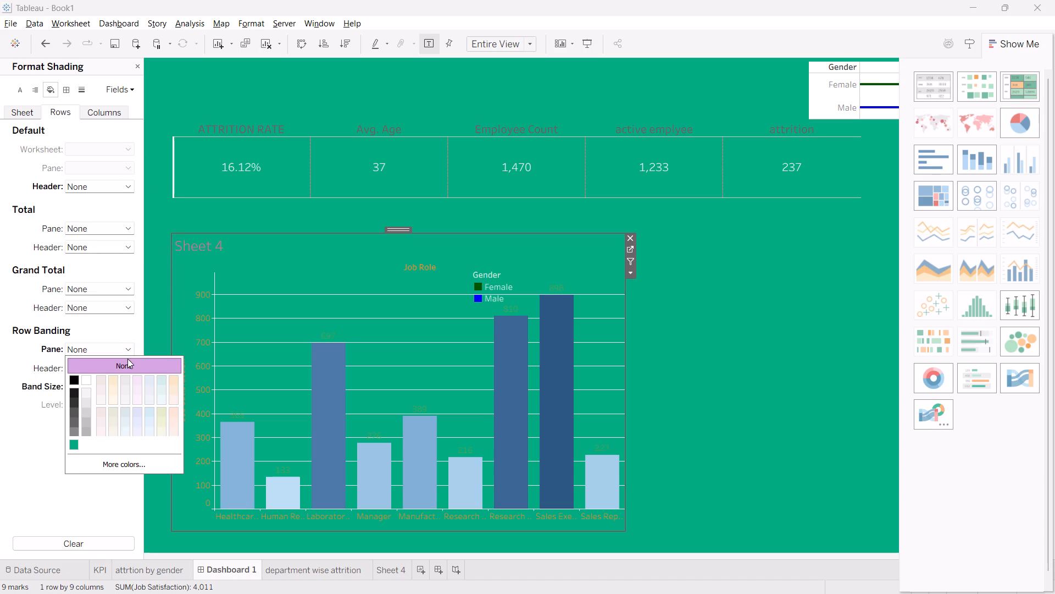
Set the row banding header colour of the Sheet 4 chart to None.
drag(107, 509, 126, 369)
click(126, 369)
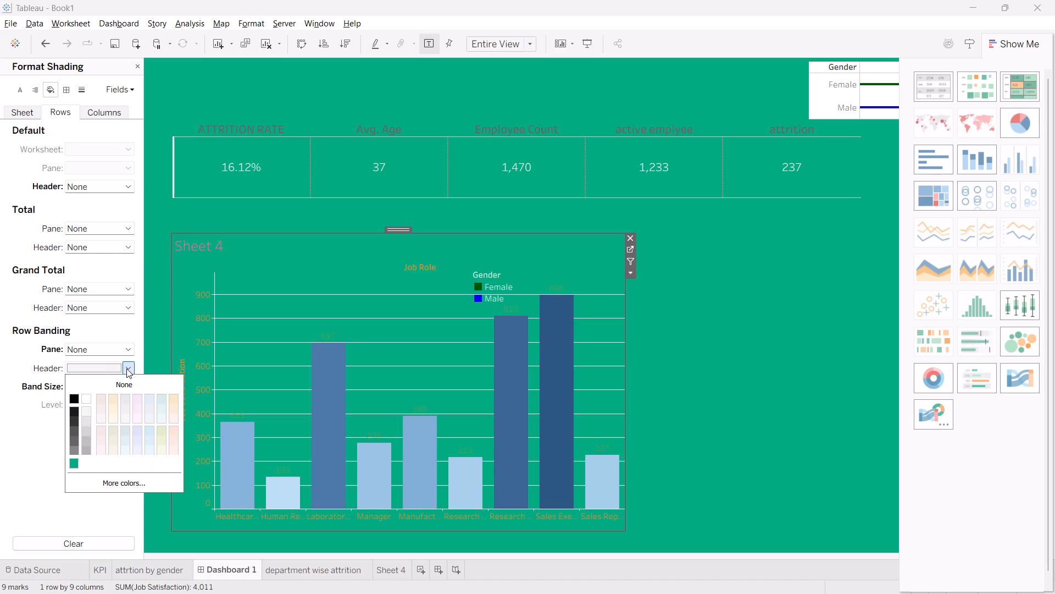
click(123, 388)
click(13, 516)
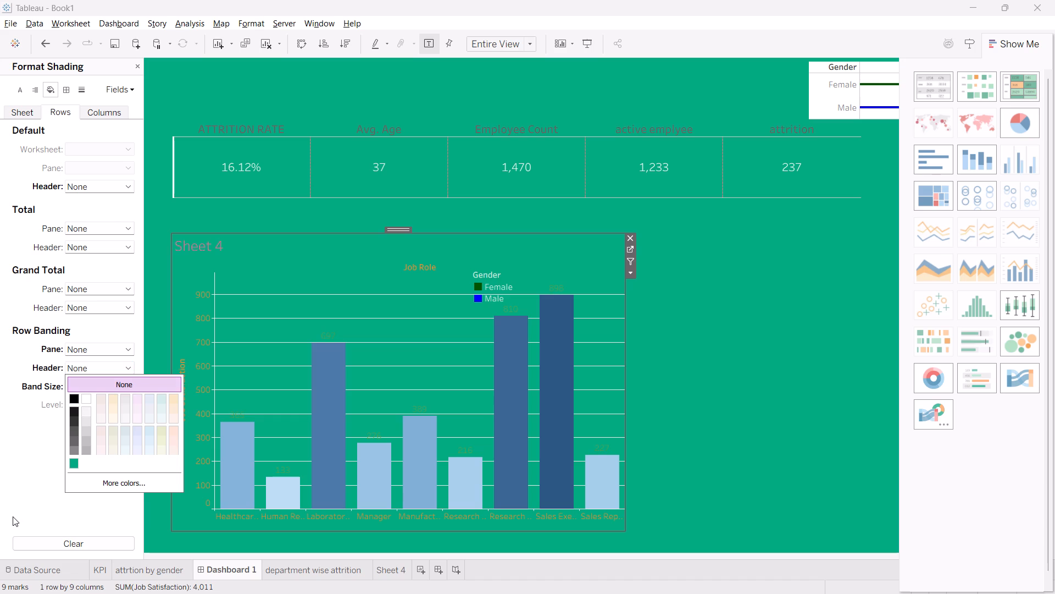
Format the Sheet 4 chart's borders, setting the default cell border for the rows to None.
click(60, 89)
click(120, 146)
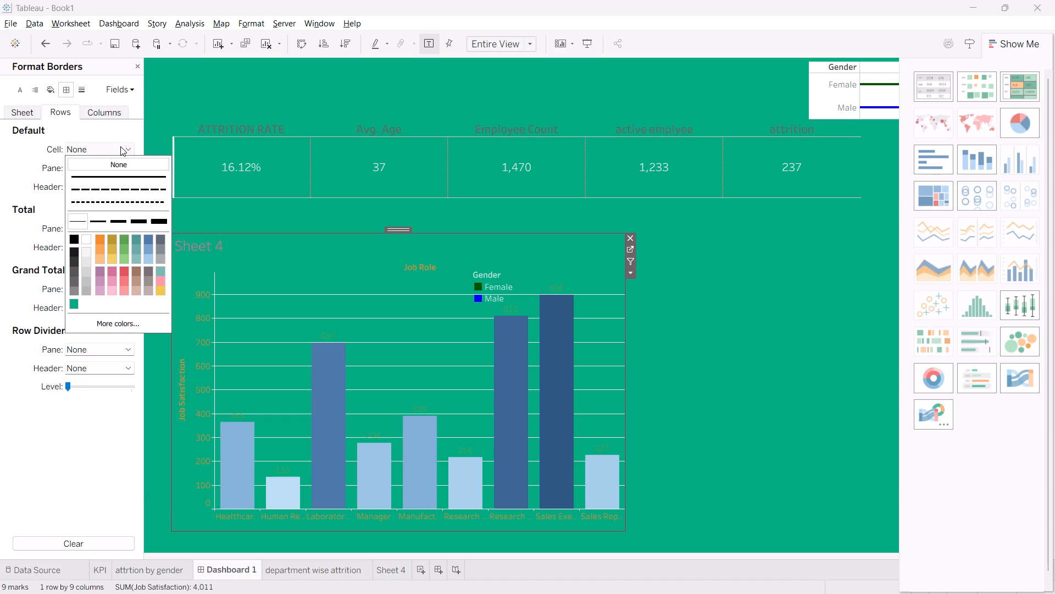
click(111, 162)
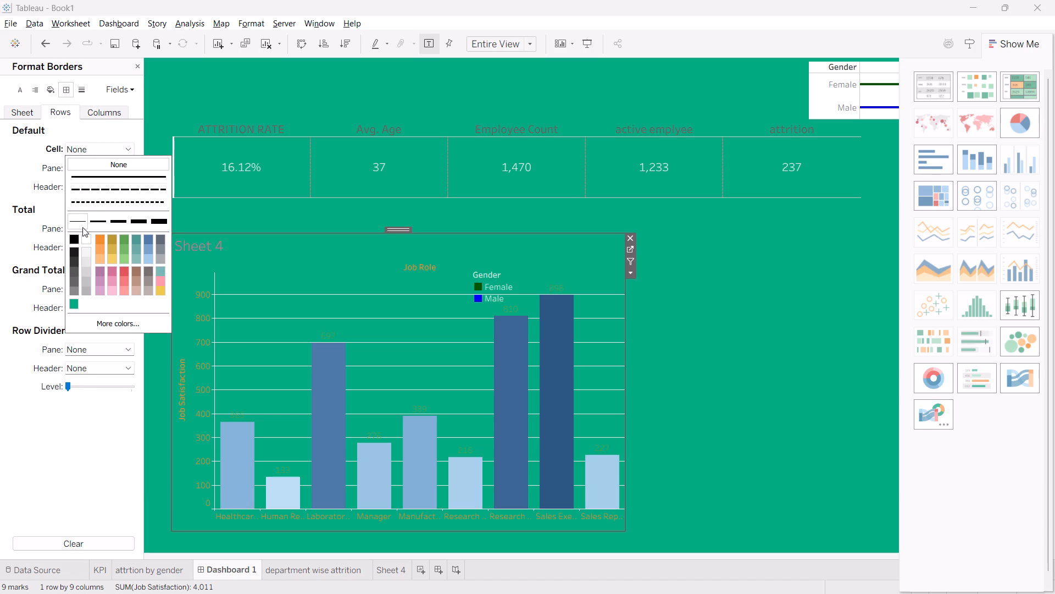
drag(24, 409, 125, 175)
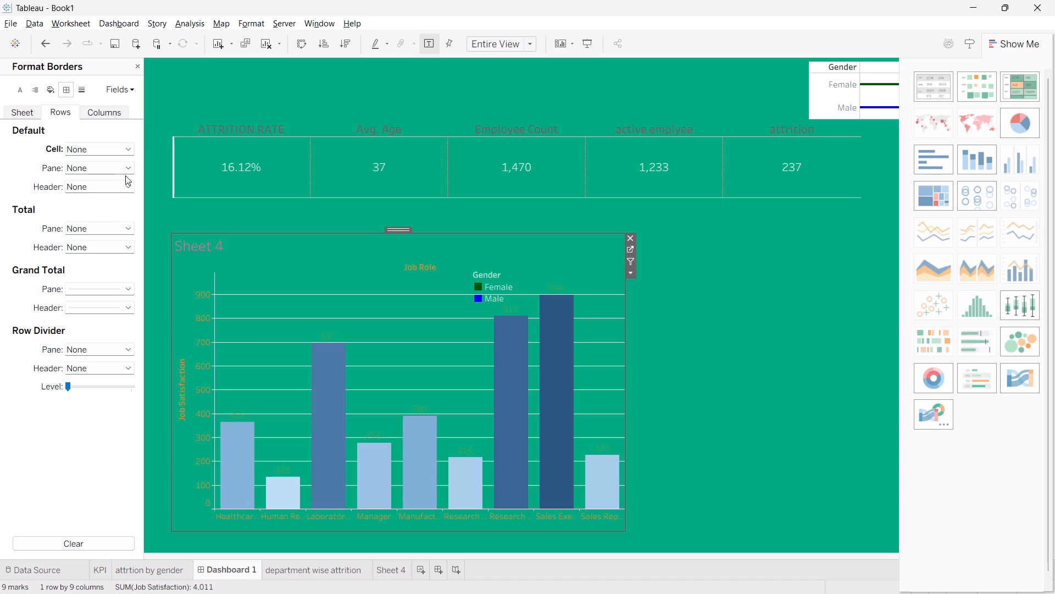
Set the grand total pane and header borders for the rows of the Sheet 4 chart to None.
drag(125, 175, 127, 295)
click(127, 295)
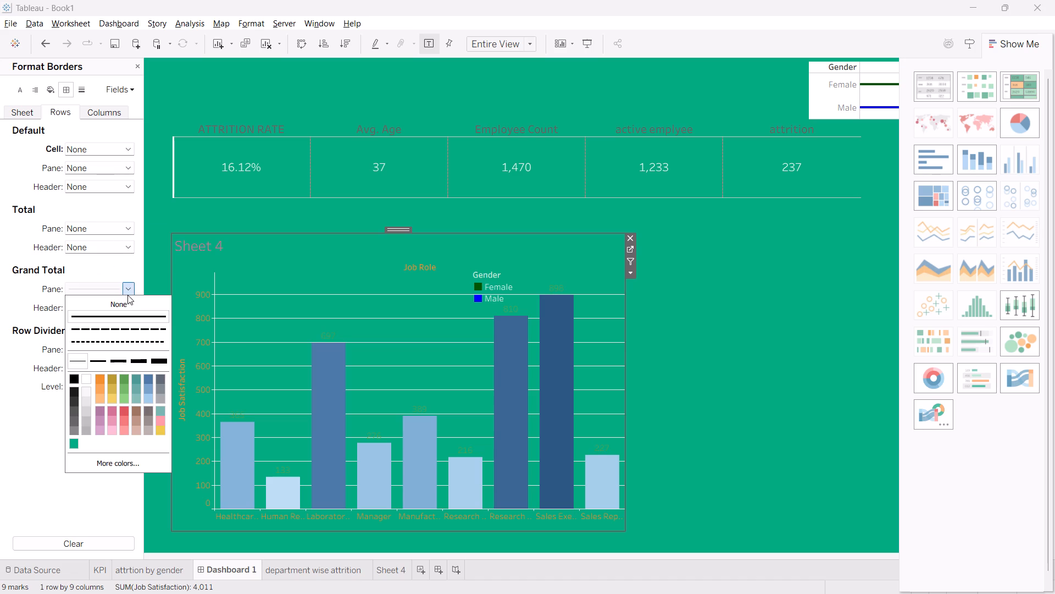
click(121, 306)
drag(44, 467, 129, 306)
click(129, 306)
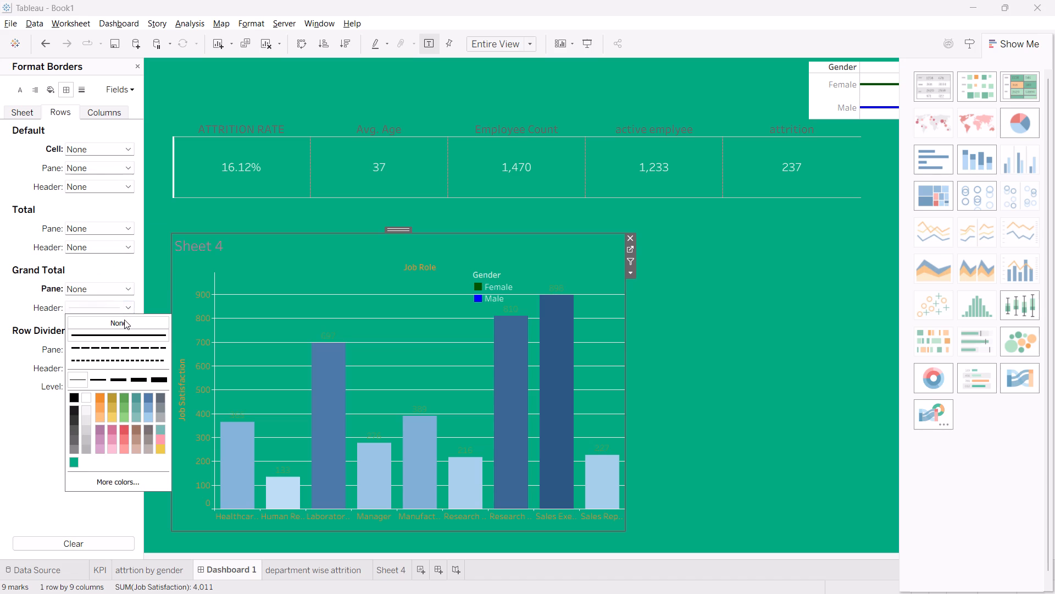
click(124, 320)
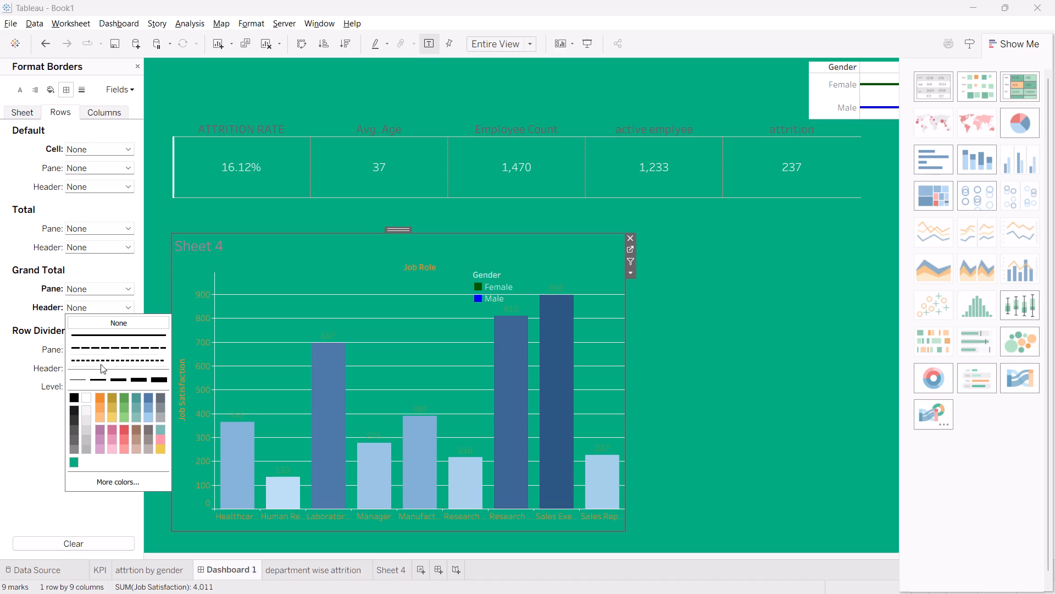
click(123, 321)
click(18, 463)
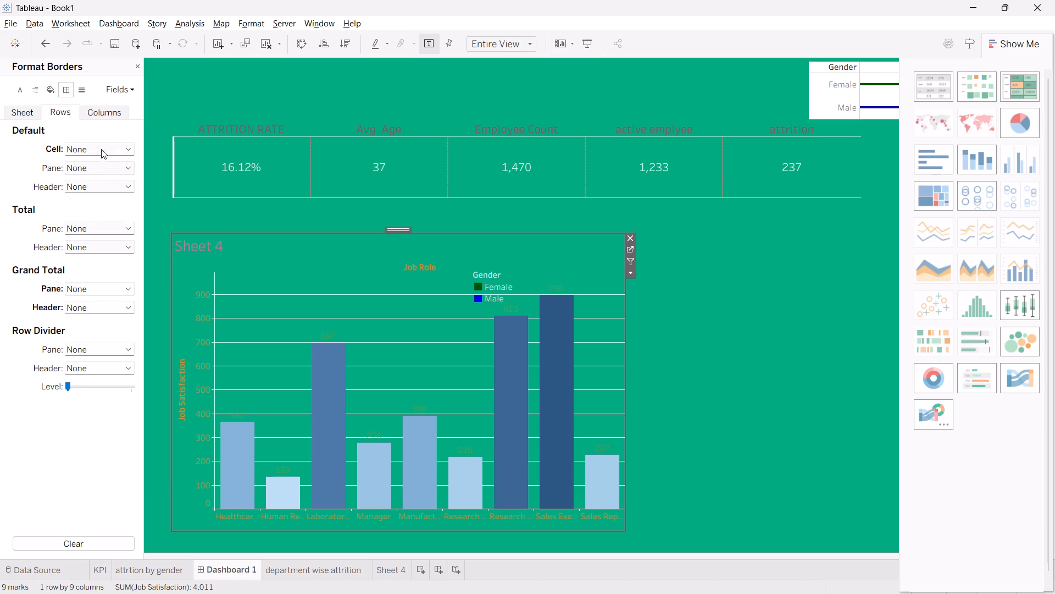
Set the grand total pane and header borders for the columns of the Sheet 4 chart to None.
click(98, 111)
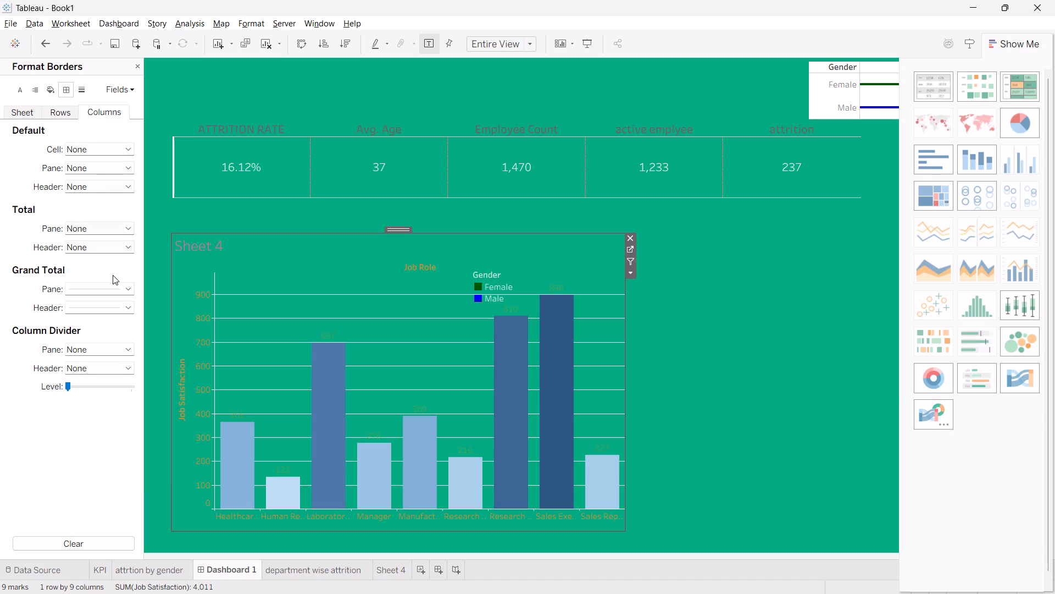
click(129, 285)
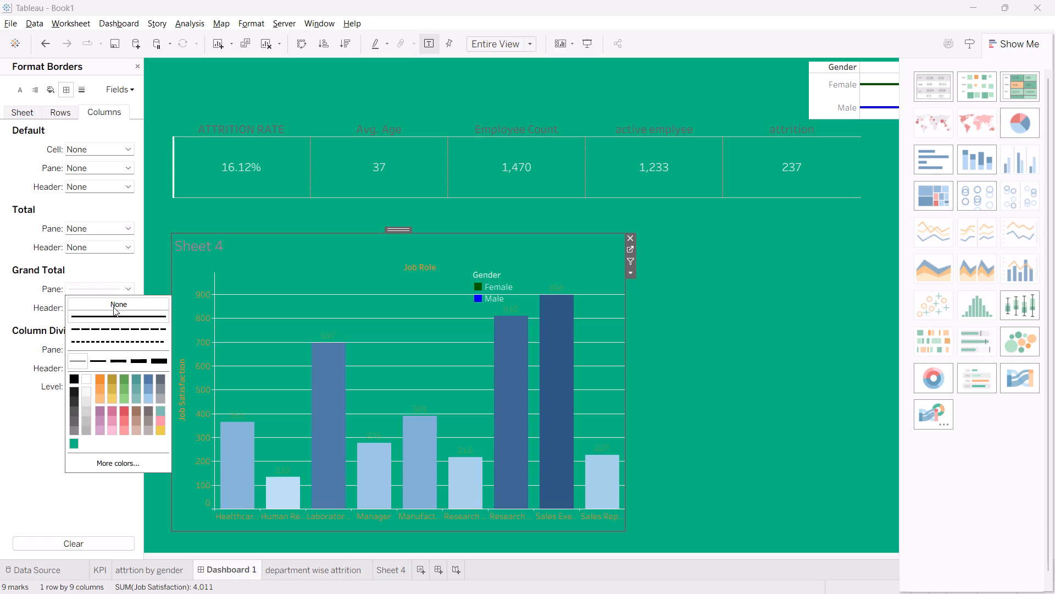
click(113, 307)
drag(27, 378, 121, 291)
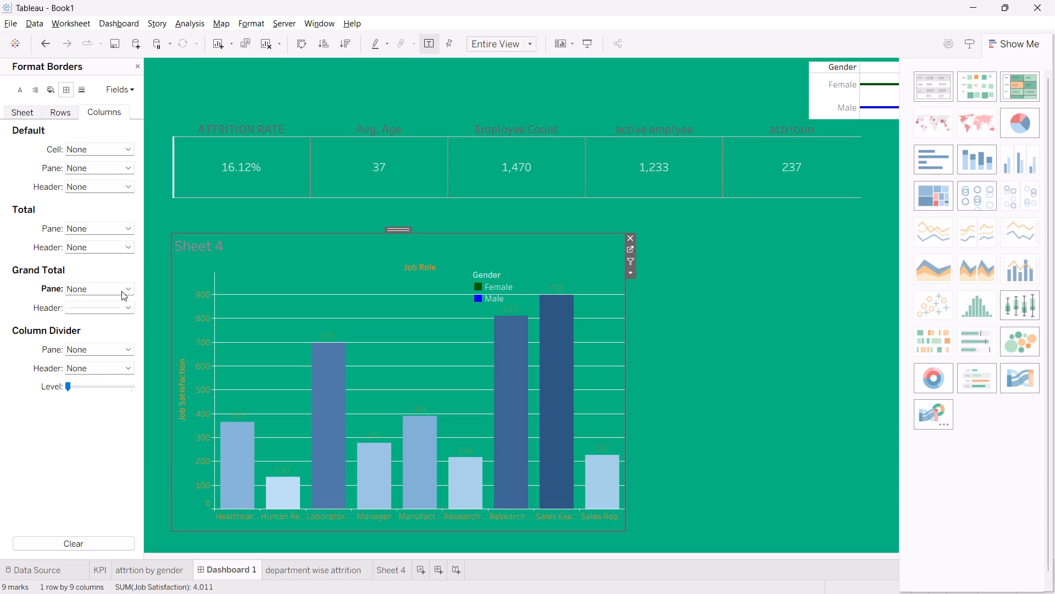
drag(121, 291, 125, 310)
click(125, 310)
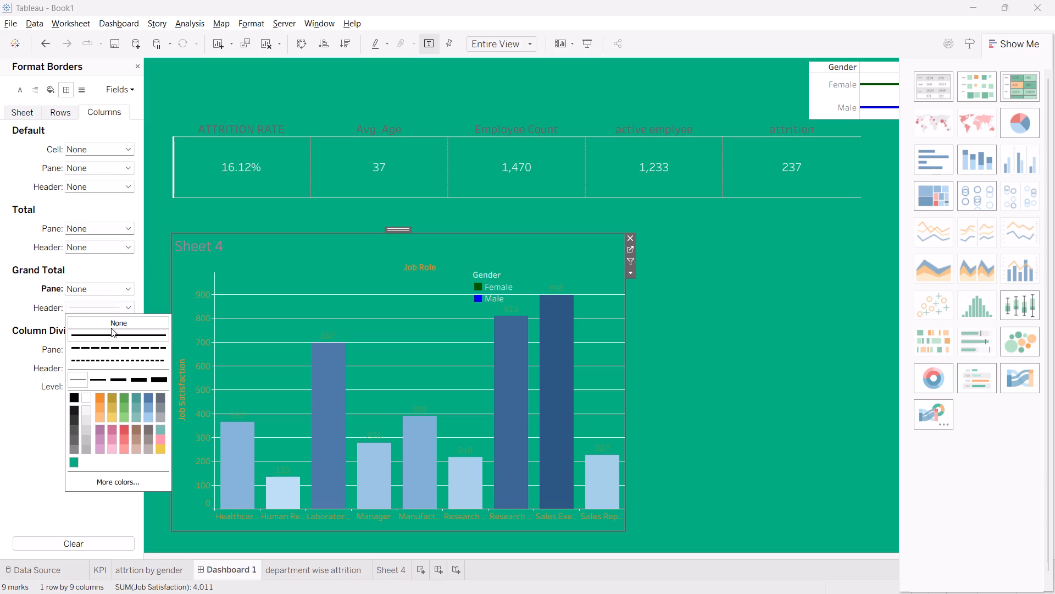
click(111, 328)
click(0, 427)
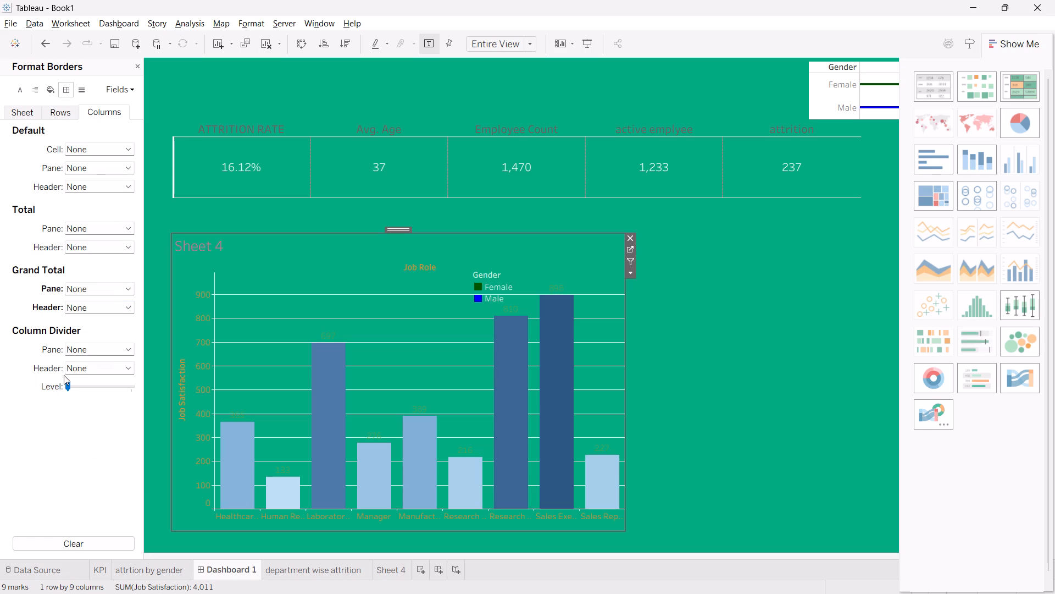
Set the sheet-level grand total pane and header borders of the Sheet 4 chart to None.
click(18, 111)
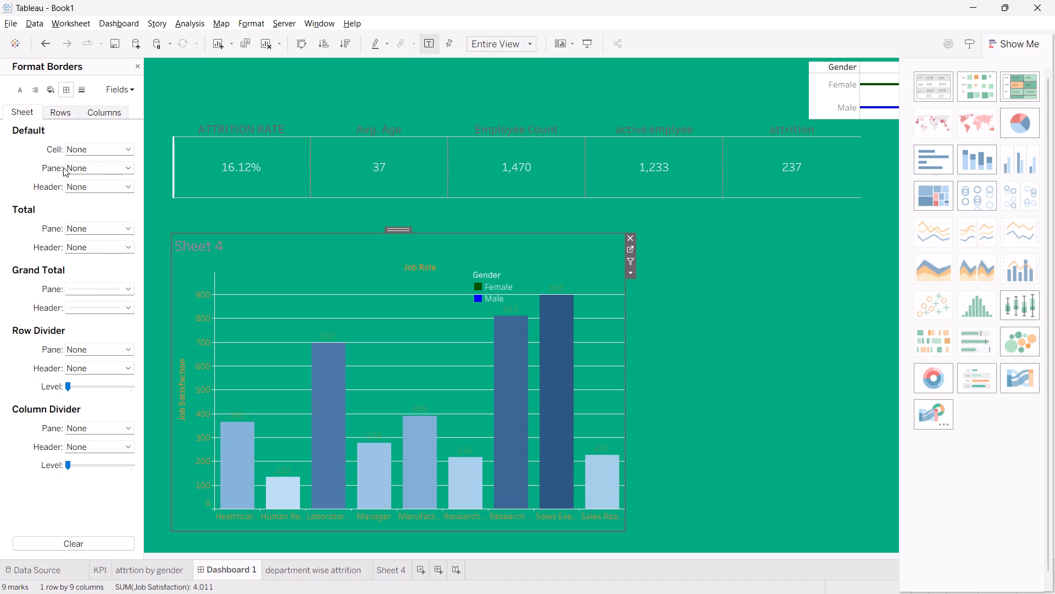
drag(126, 288, 115, 312)
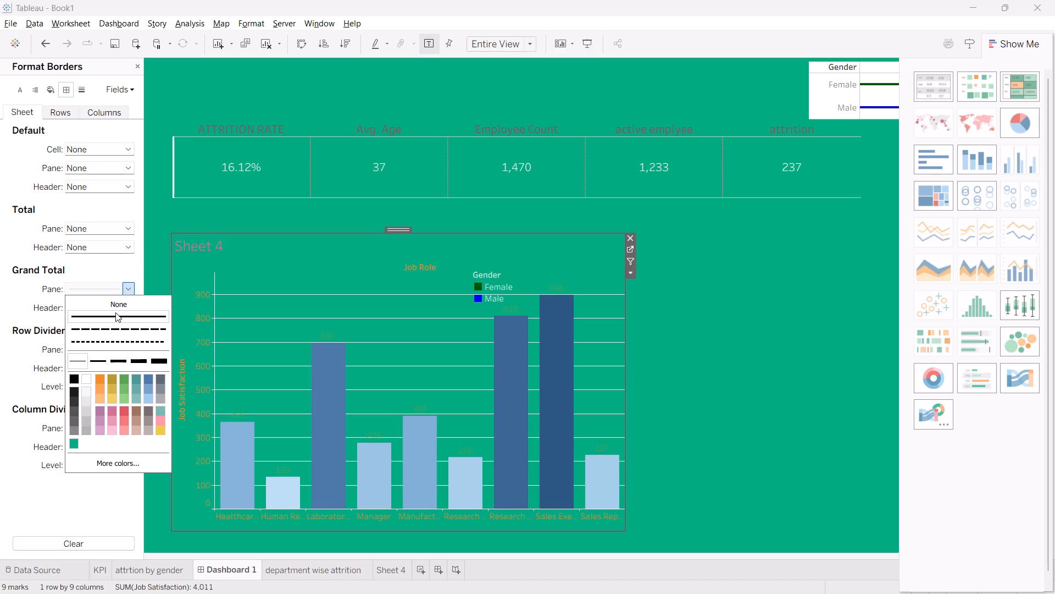
drag(115, 312, 126, 303)
click(126, 303)
drag(4, 463, 126, 309)
click(126, 309)
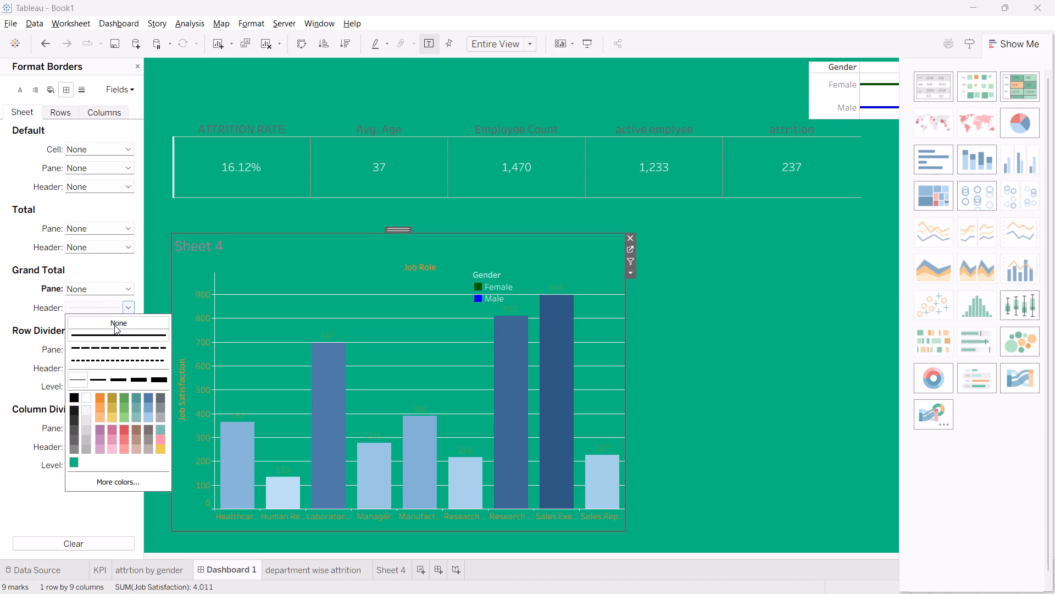
click(113, 325)
click(18, 454)
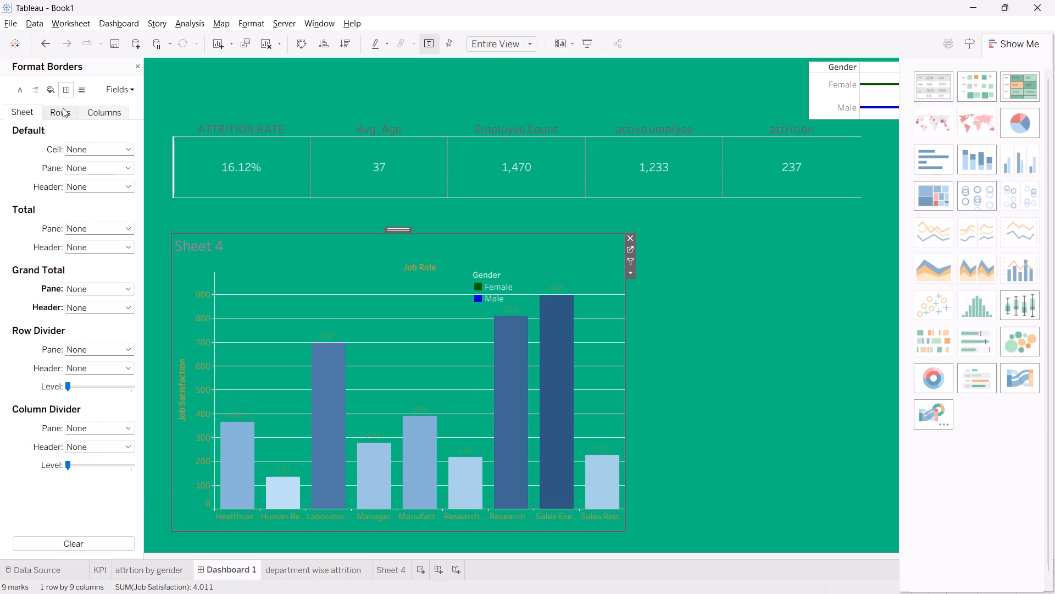
Format the Sheet 4 chart's lines at sheet level, setting the zero lines and trend lines to None.
click(85, 94)
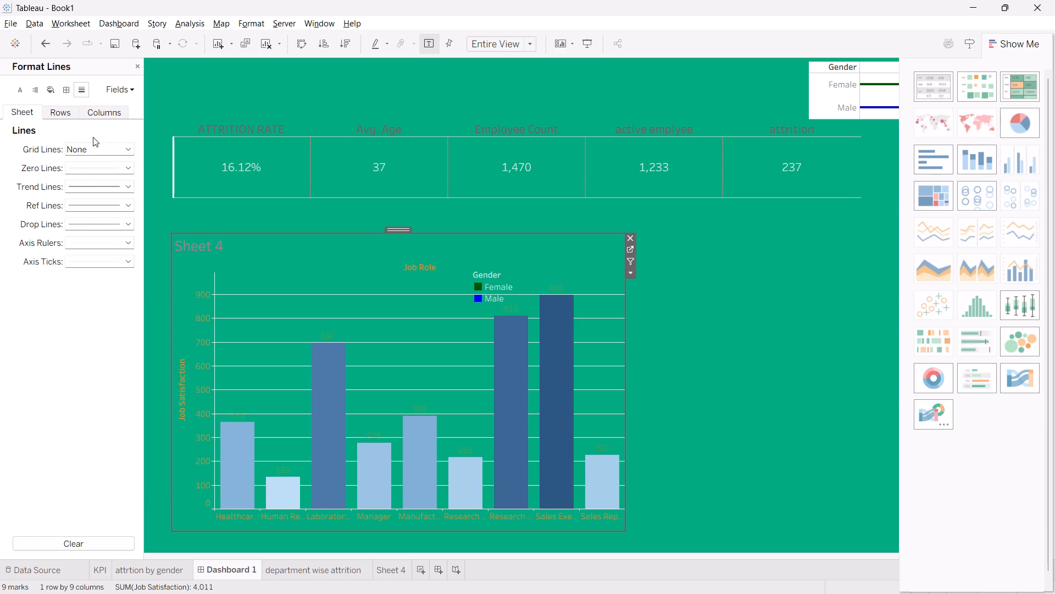
click(125, 168)
click(123, 182)
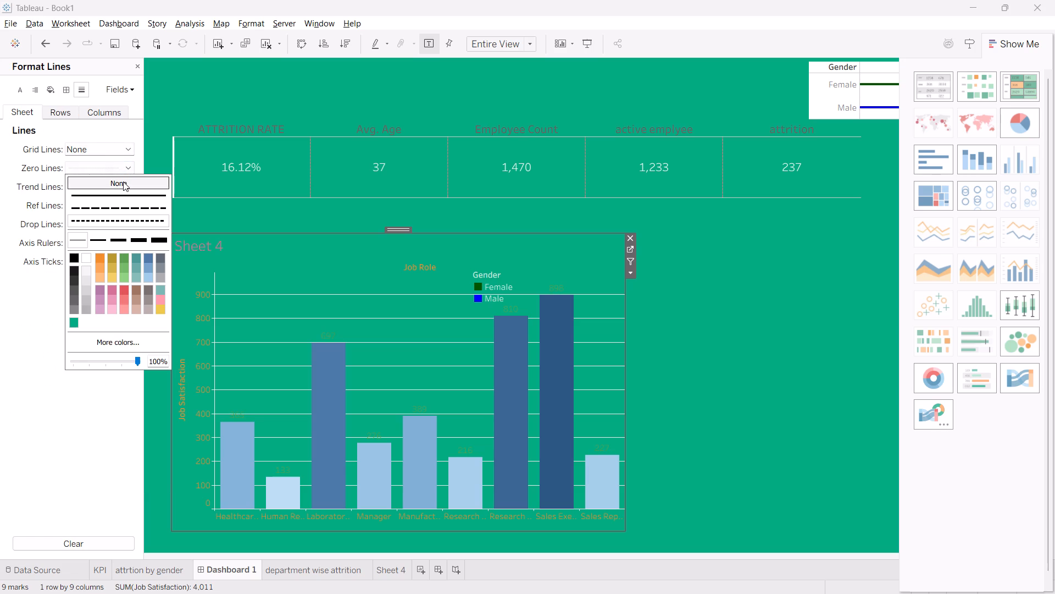
drag(29, 316, 112, 166)
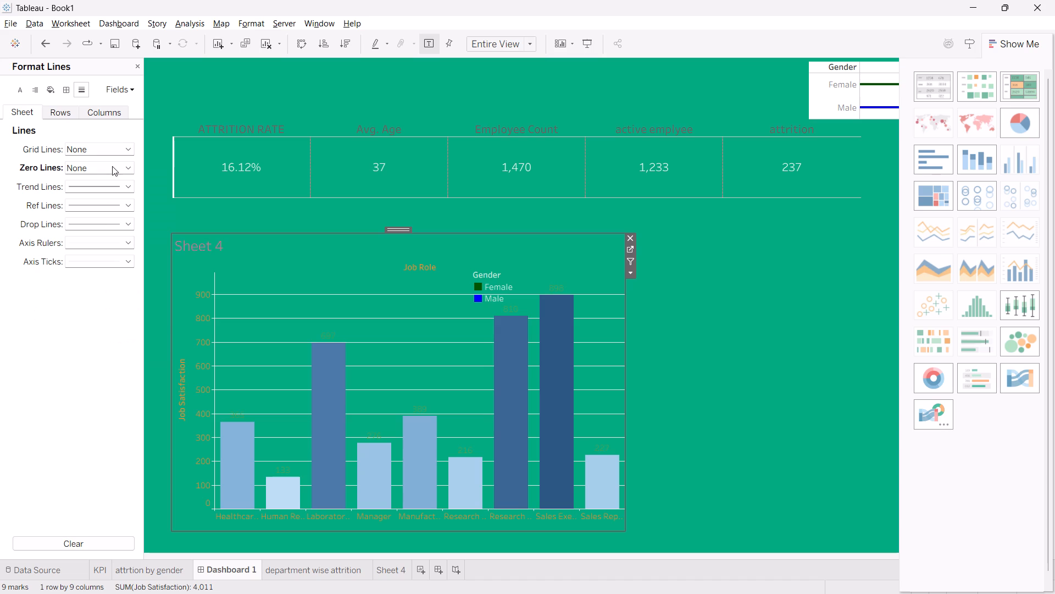
drag(112, 166, 129, 186)
click(129, 186)
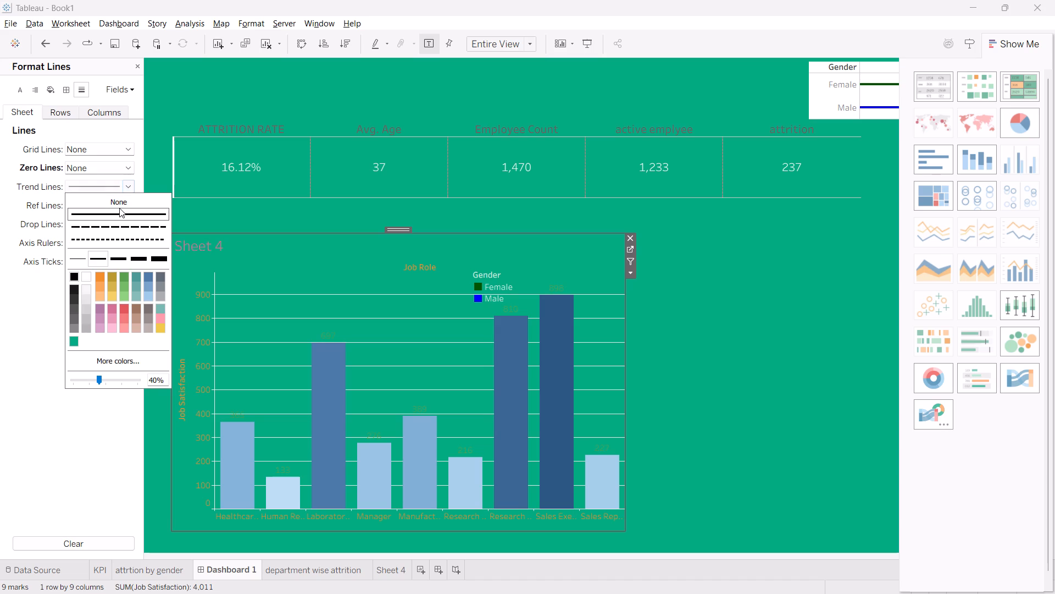
click(118, 203)
drag(32, 311, 110, 213)
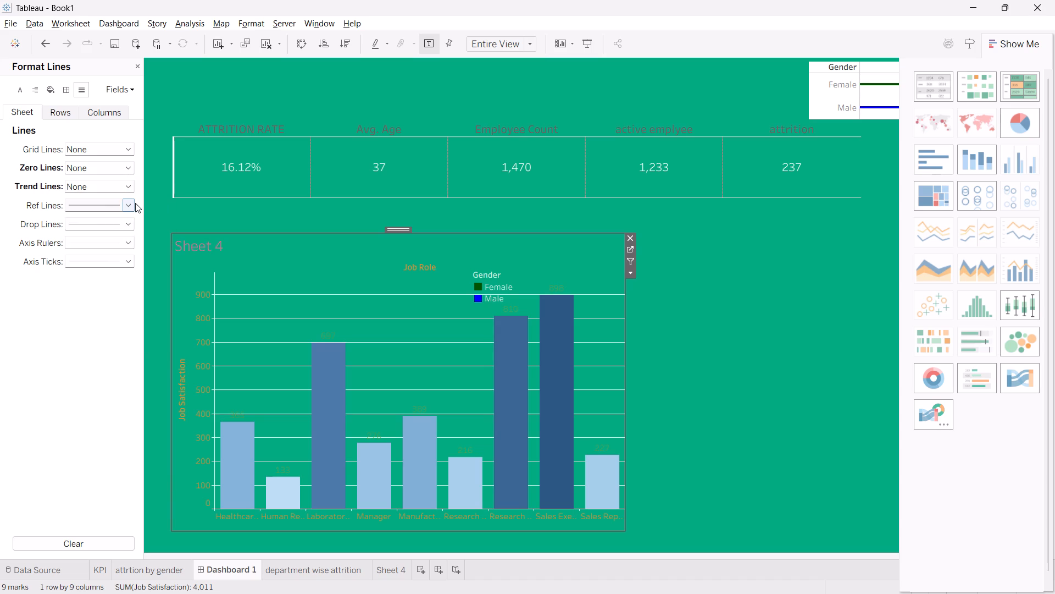
Set the sheet-level reference lines and drop lines of the Sheet 4 chart to None.
drag(130, 205, 123, 224)
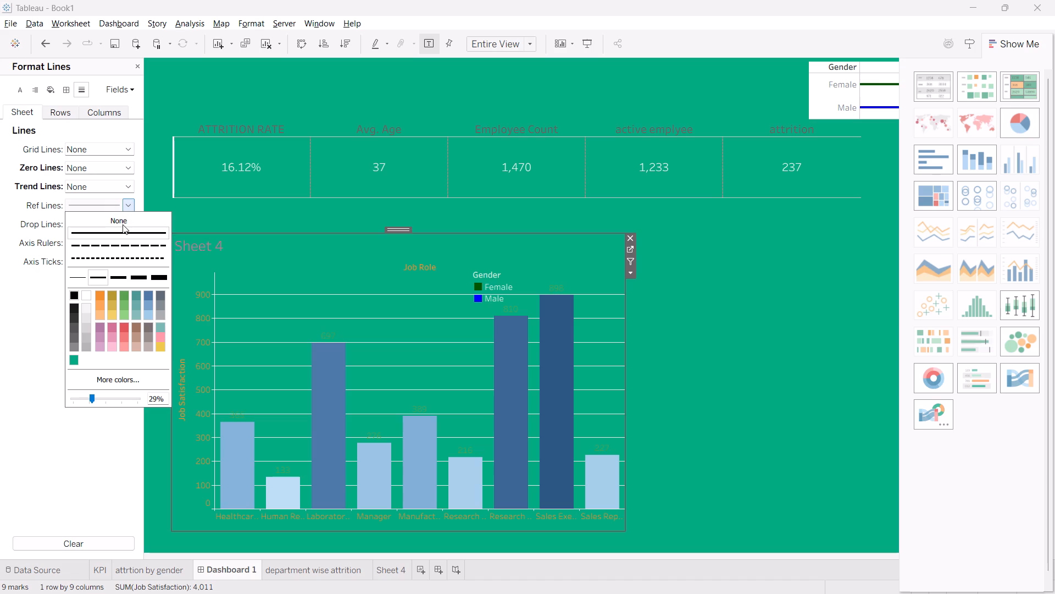
click(123, 224)
drag(32, 302, 117, 229)
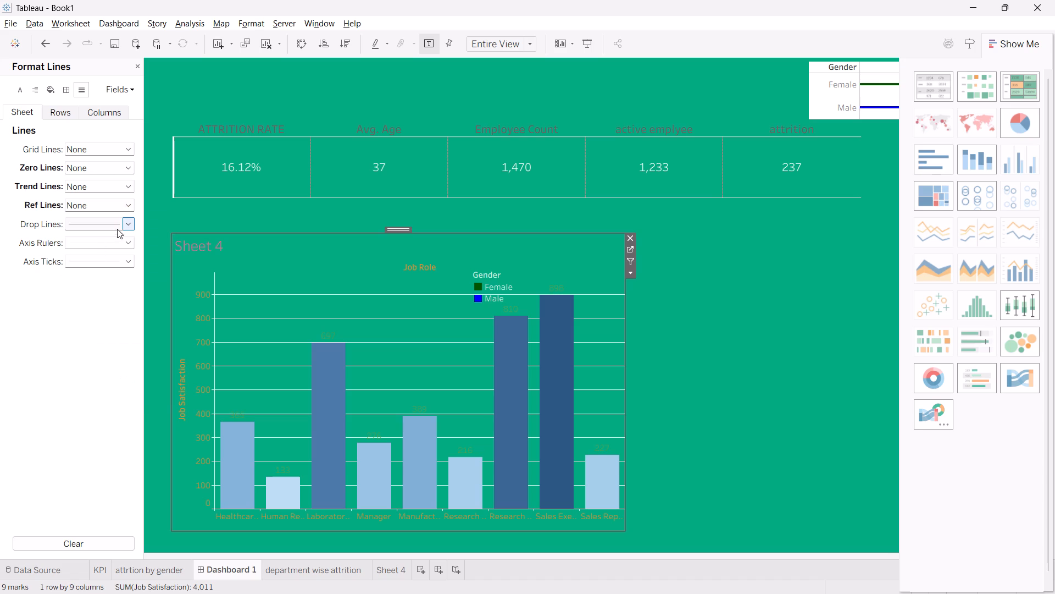
drag(117, 229, 126, 224)
click(126, 224)
click(116, 234)
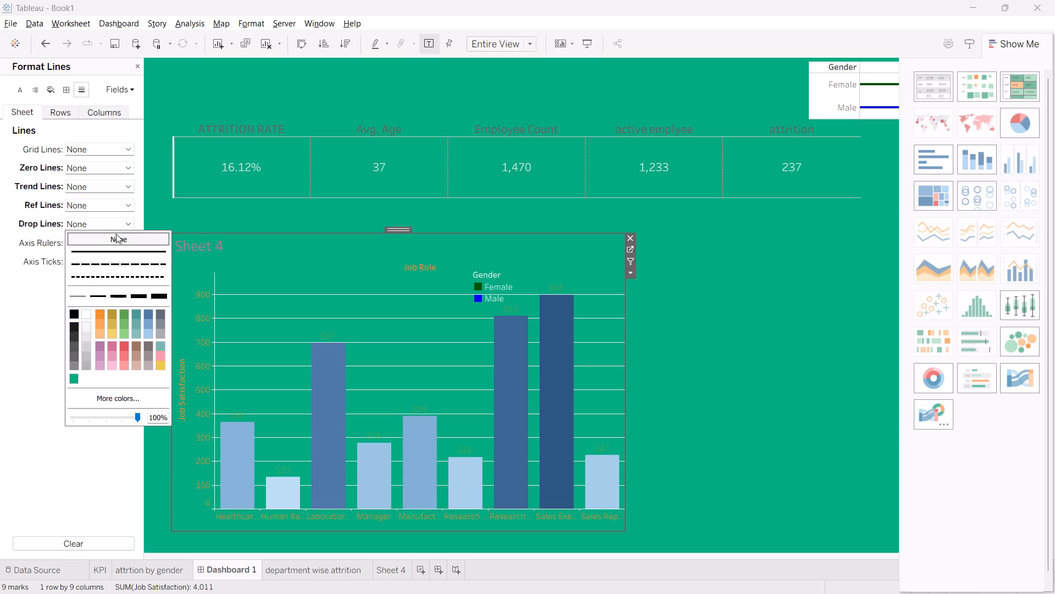
Set the sheet-level axis rulers and axis ticks of the Sheet 4 chart to None.
drag(50, 296, 131, 239)
click(131, 239)
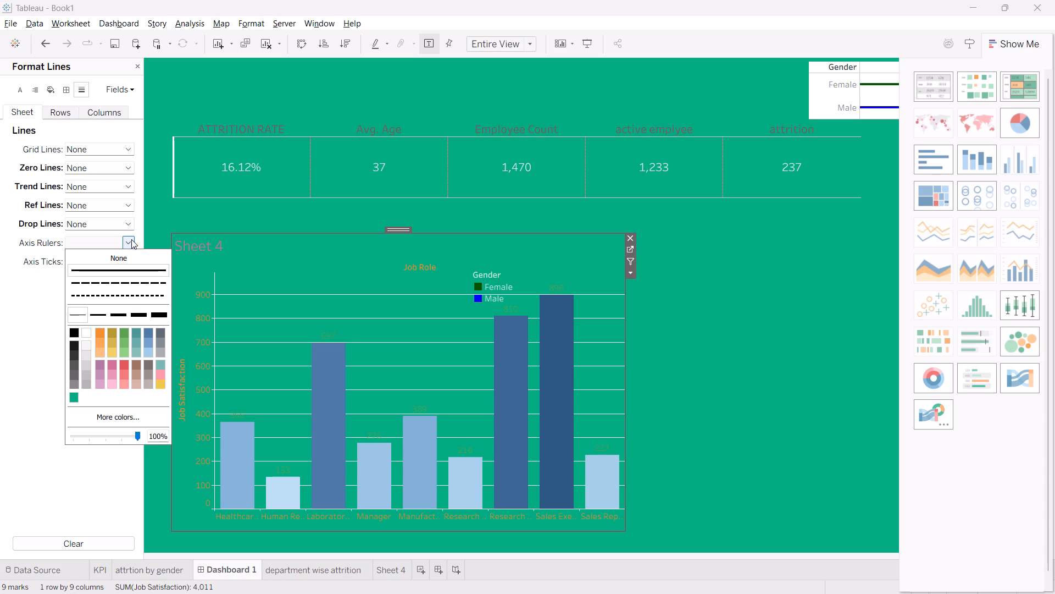
click(125, 254)
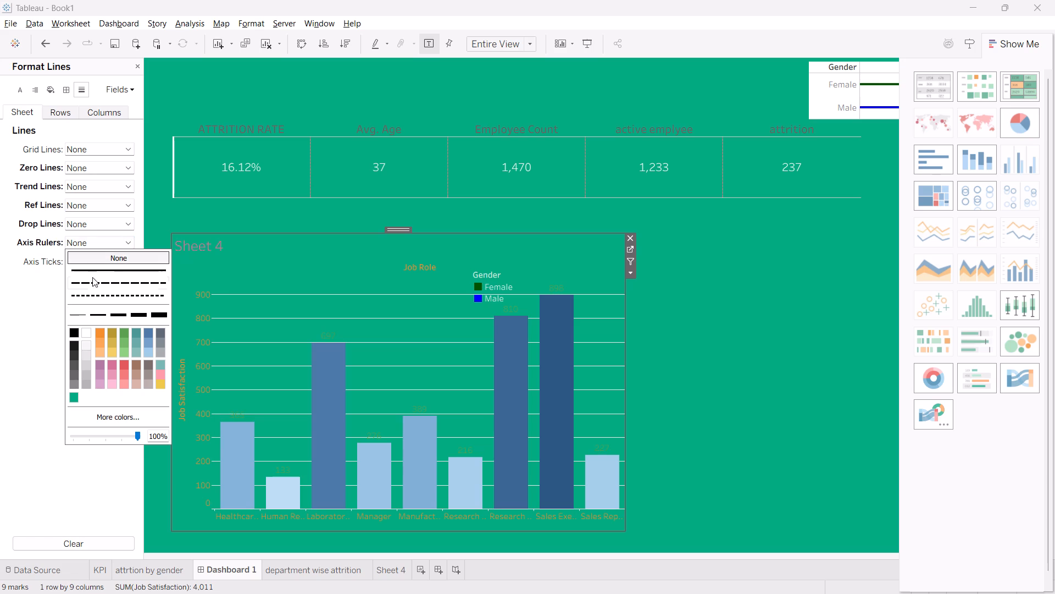
drag(36, 312, 132, 256)
click(132, 256)
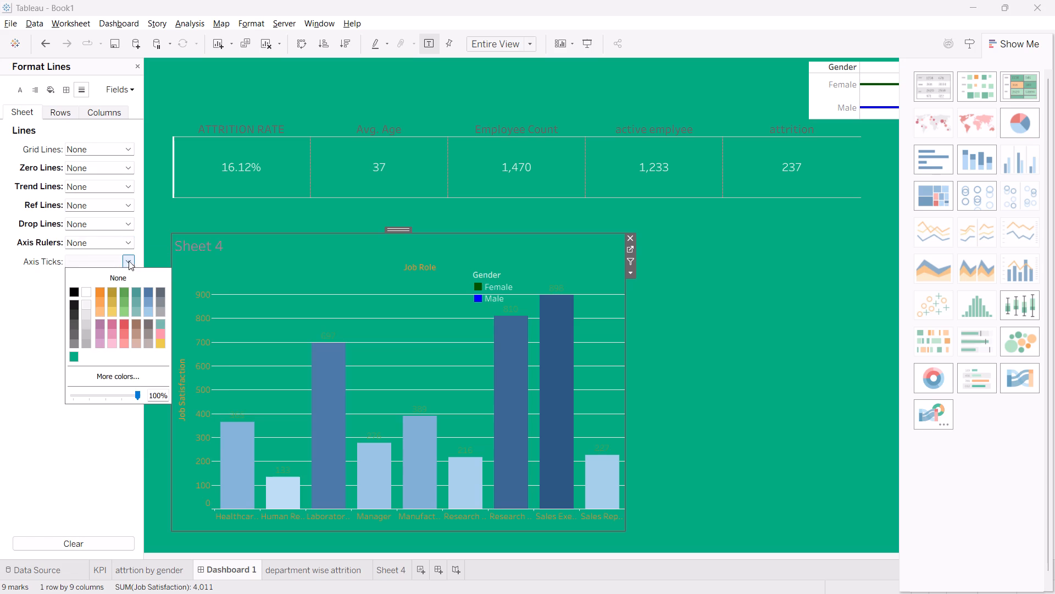
click(118, 275)
click(51, 306)
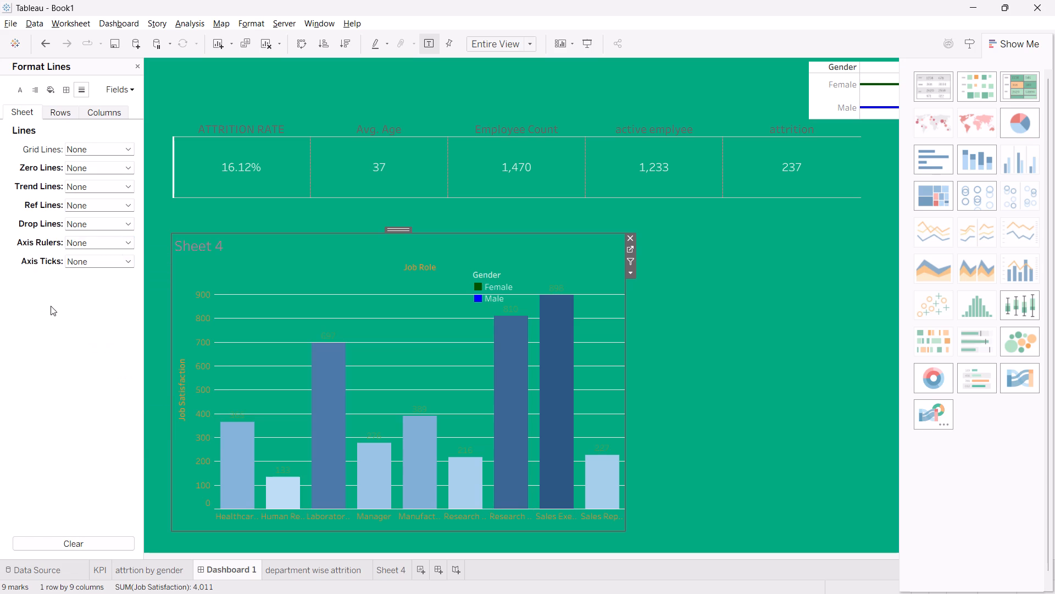
Return to the Sheet 4 chart's shading and set its column banding pane colour to None.
scroll(51, 306, up, 2)
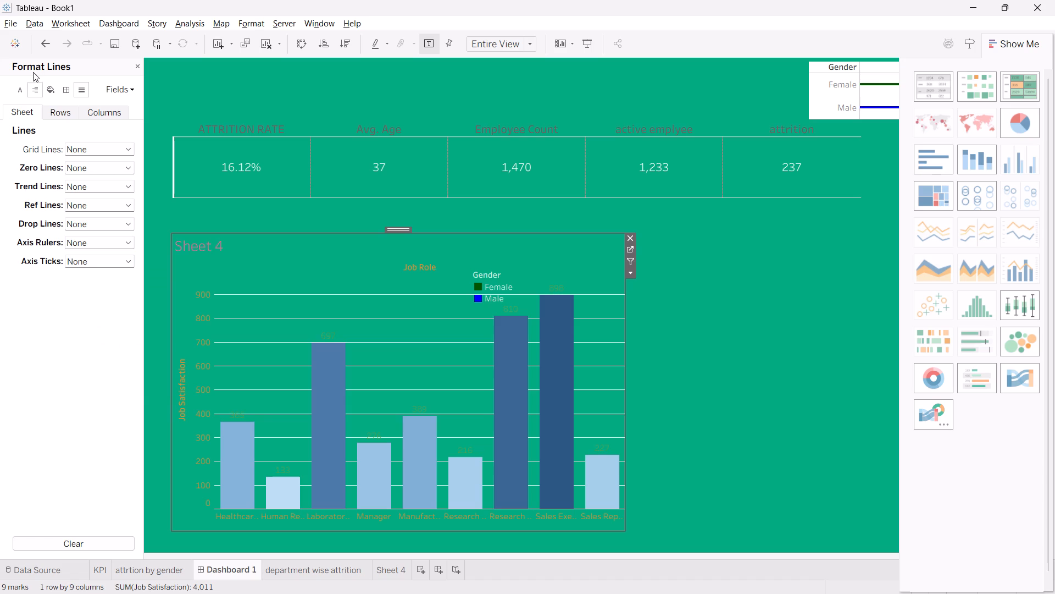
click(34, 85)
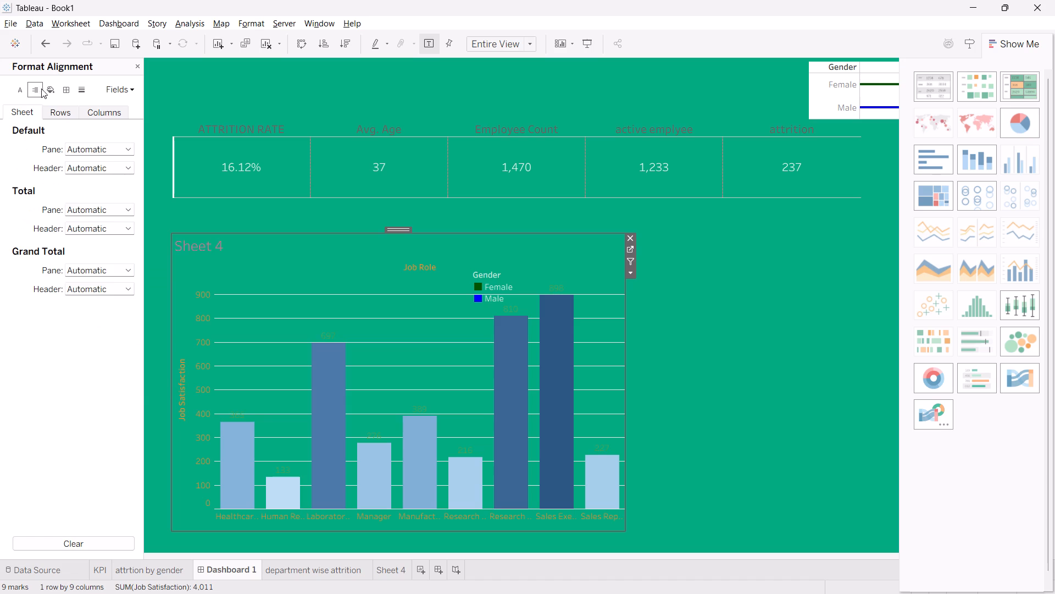
click(55, 89)
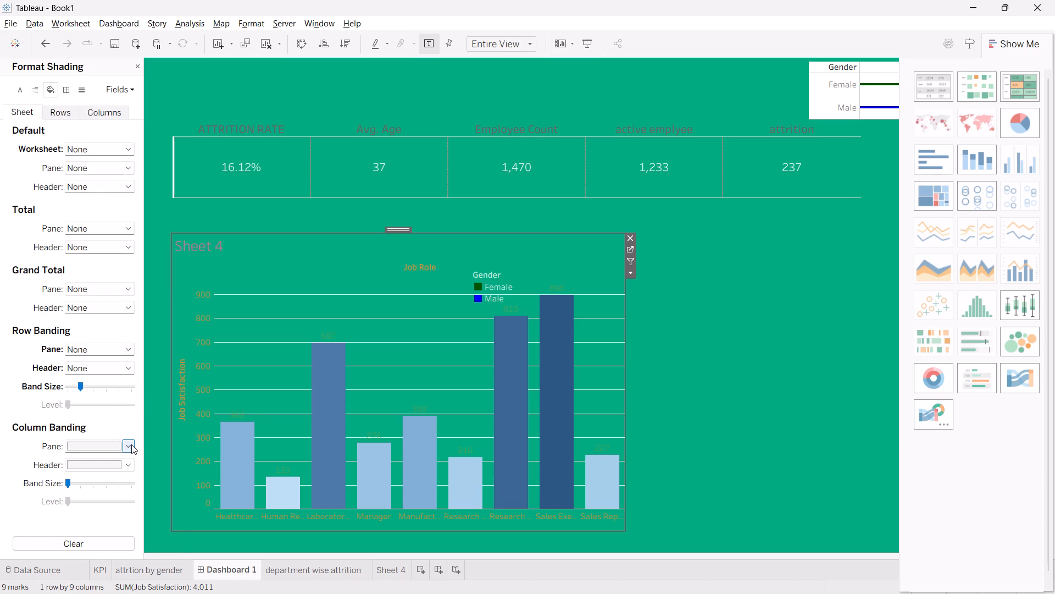
drag(131, 444, 124, 467)
click(124, 467)
drag(124, 467, 122, 469)
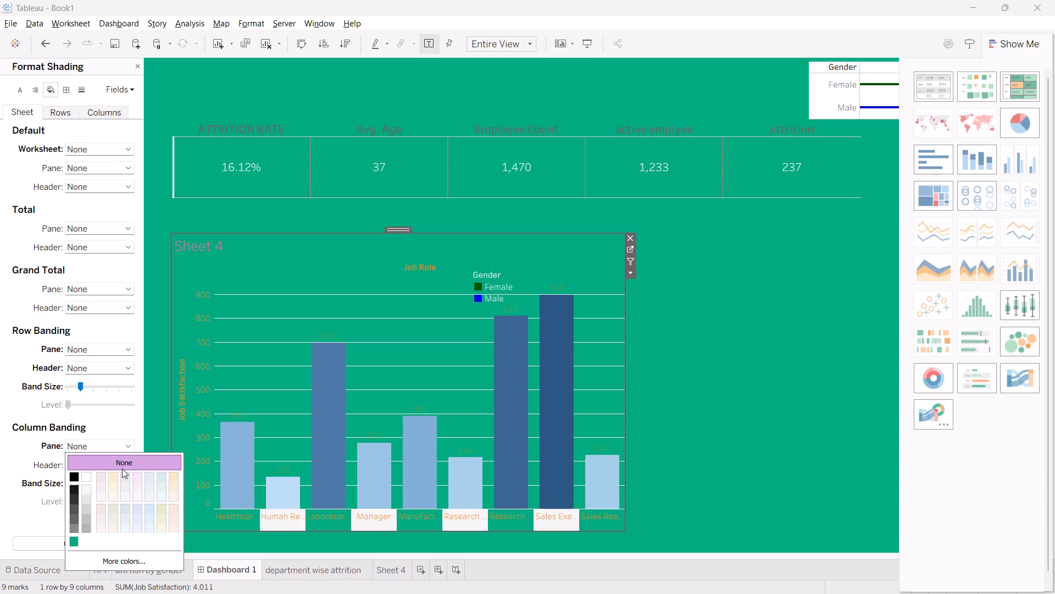
drag(122, 469, 76, 479)
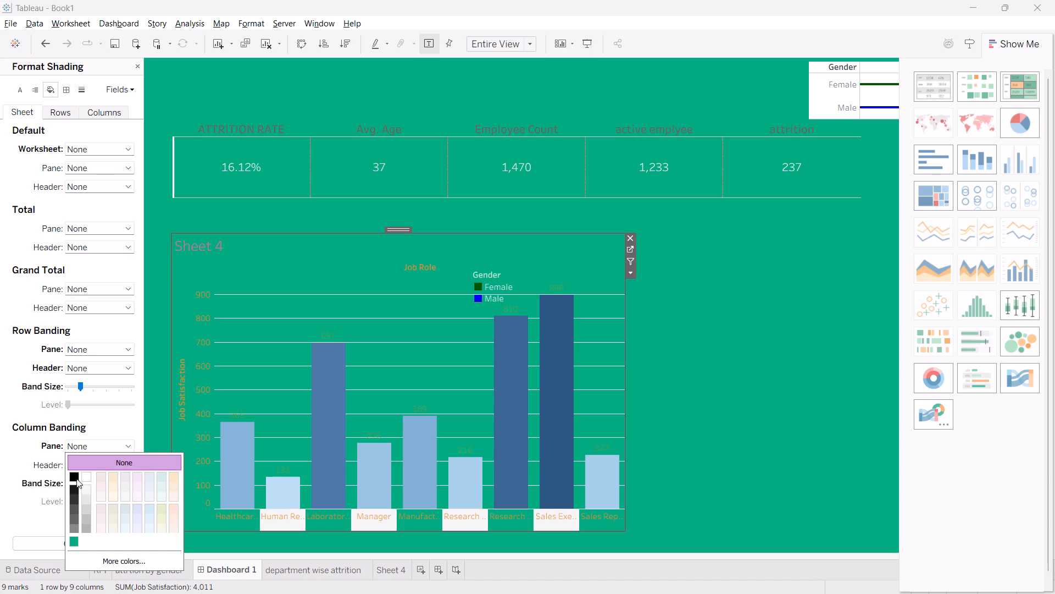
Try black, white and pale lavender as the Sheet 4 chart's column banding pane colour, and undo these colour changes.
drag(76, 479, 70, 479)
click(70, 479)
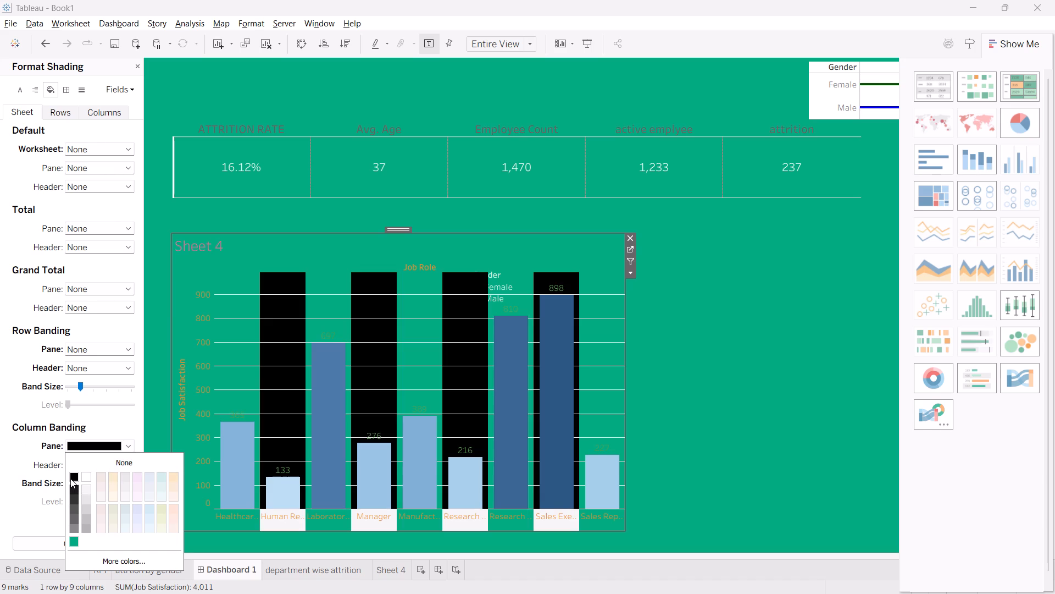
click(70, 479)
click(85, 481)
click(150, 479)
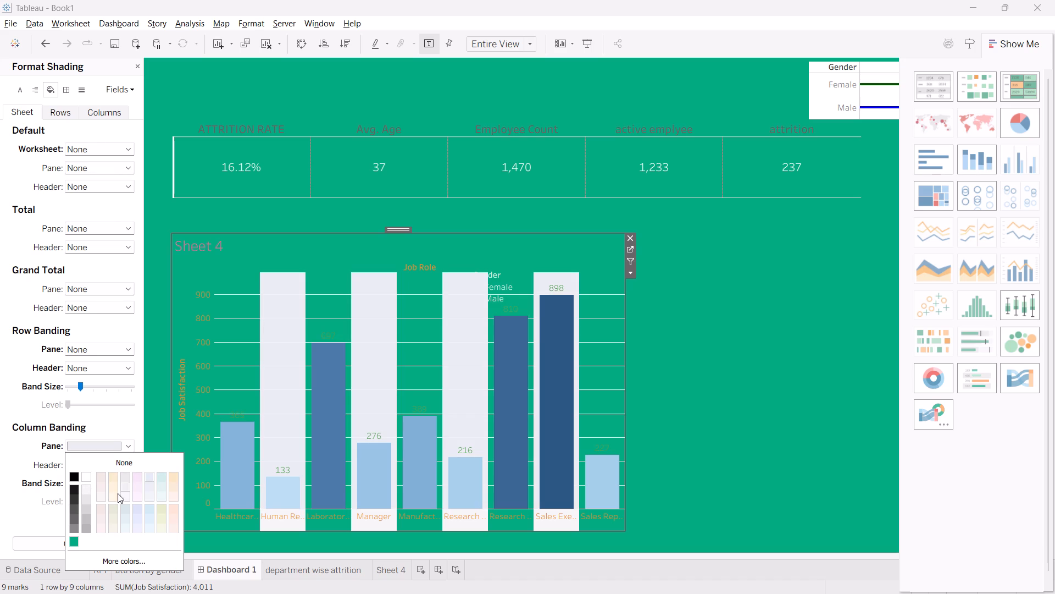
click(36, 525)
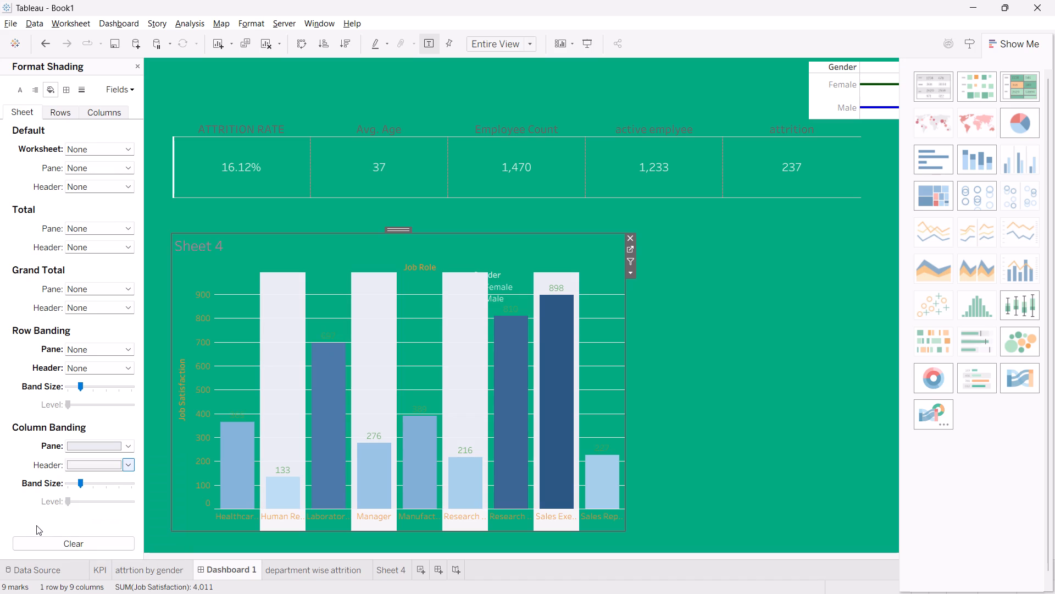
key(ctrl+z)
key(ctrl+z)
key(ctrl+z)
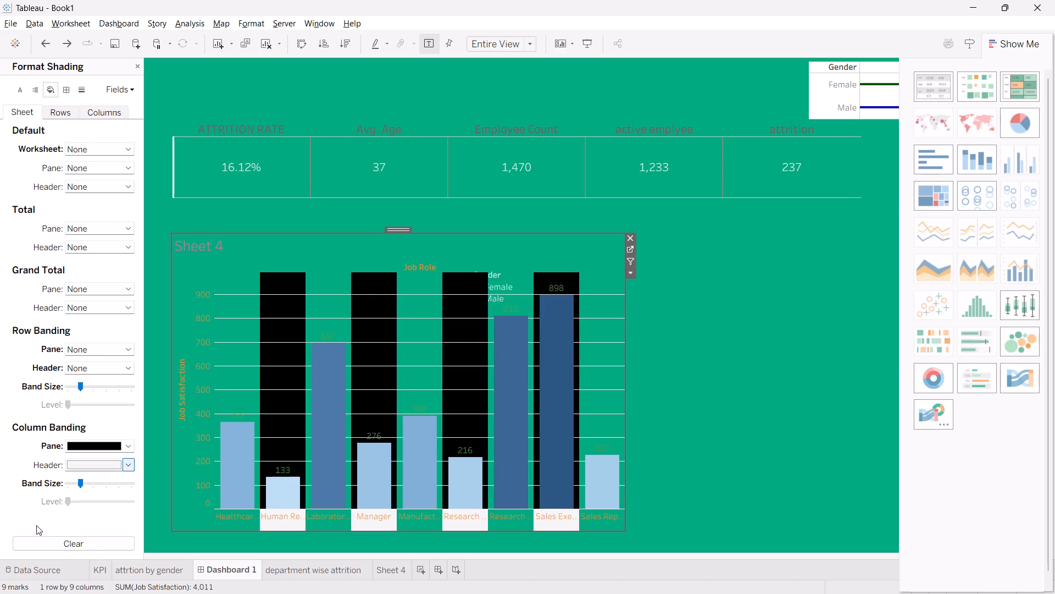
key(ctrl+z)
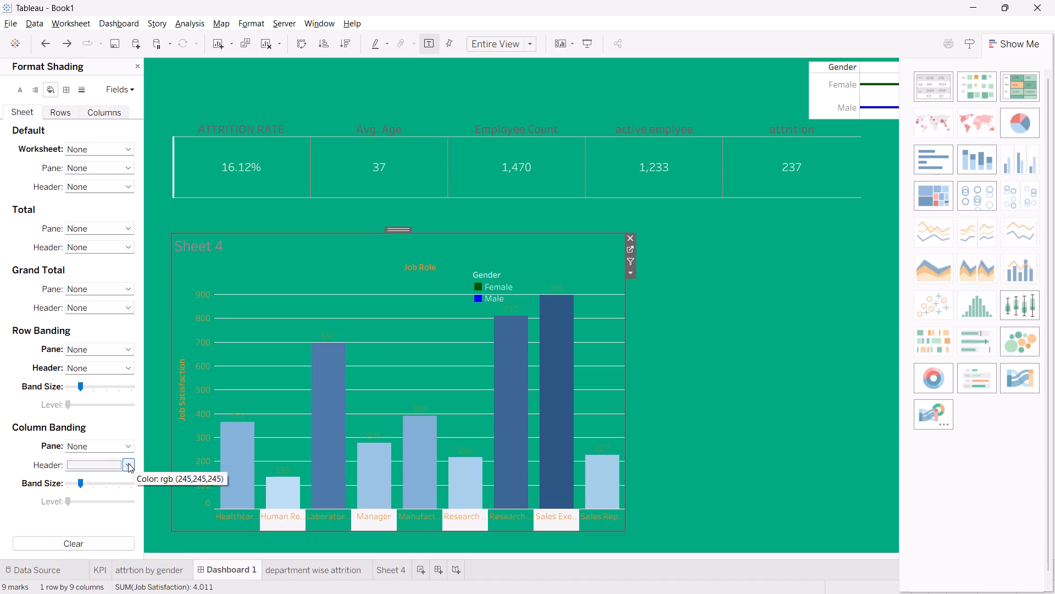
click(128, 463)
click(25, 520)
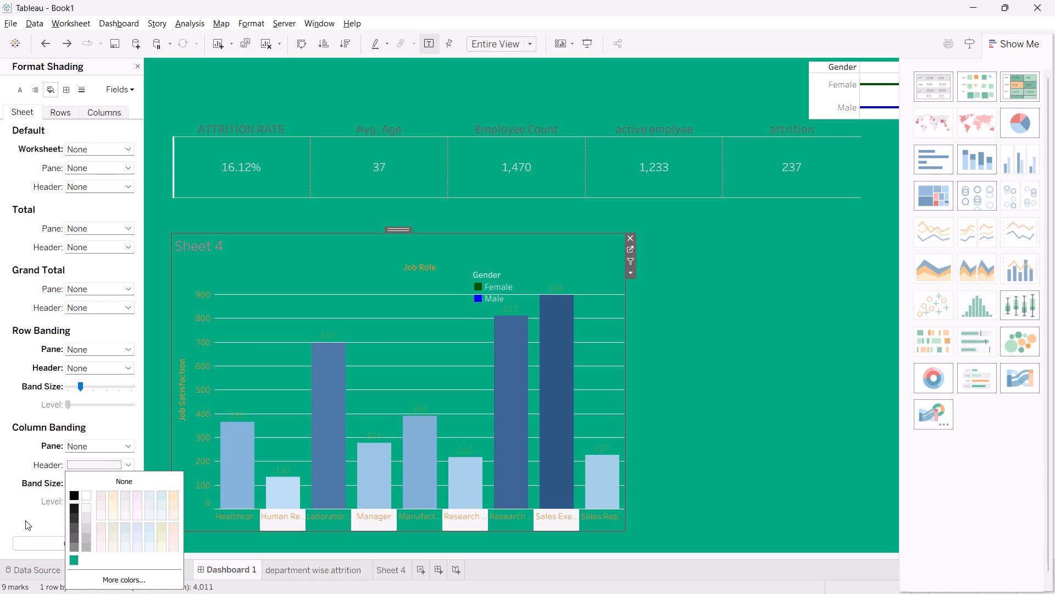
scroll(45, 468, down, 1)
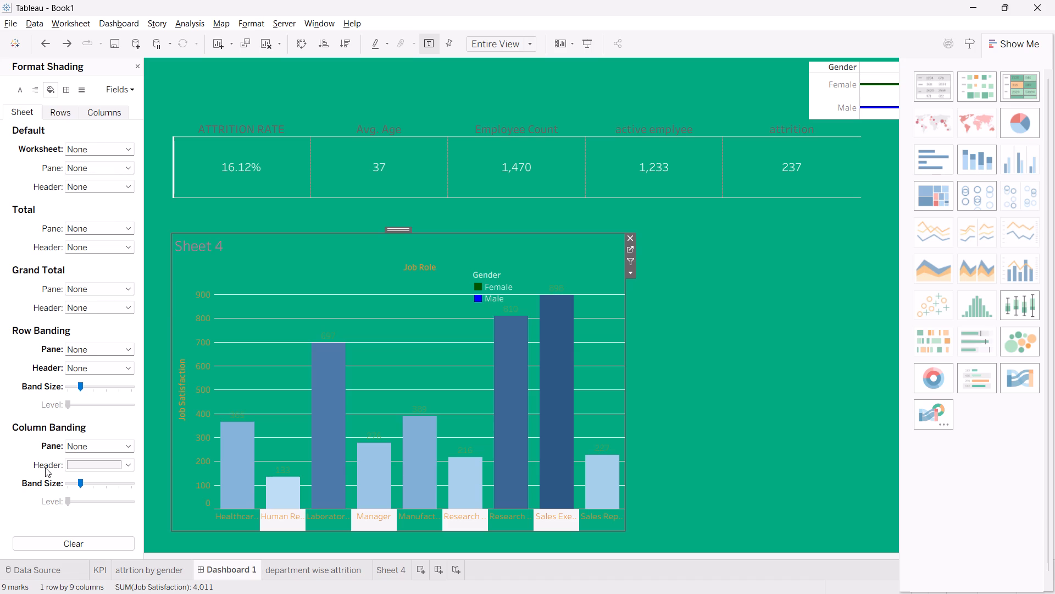
Examine the Sheet 4 chart's border and font settings at sheet, row and column level for the source of the remaining lines.
click(64, 87)
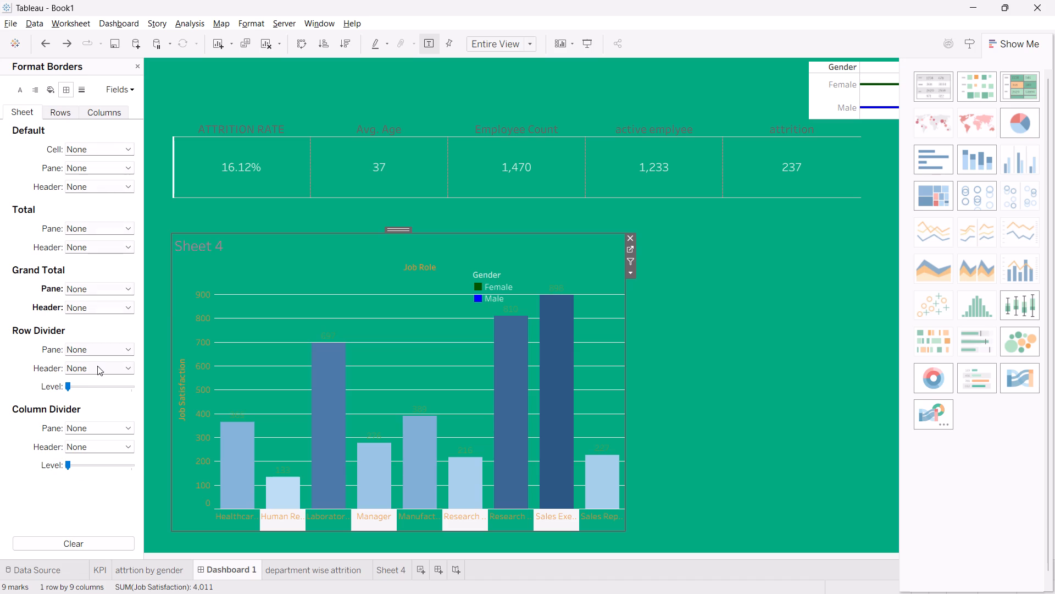
click(52, 109)
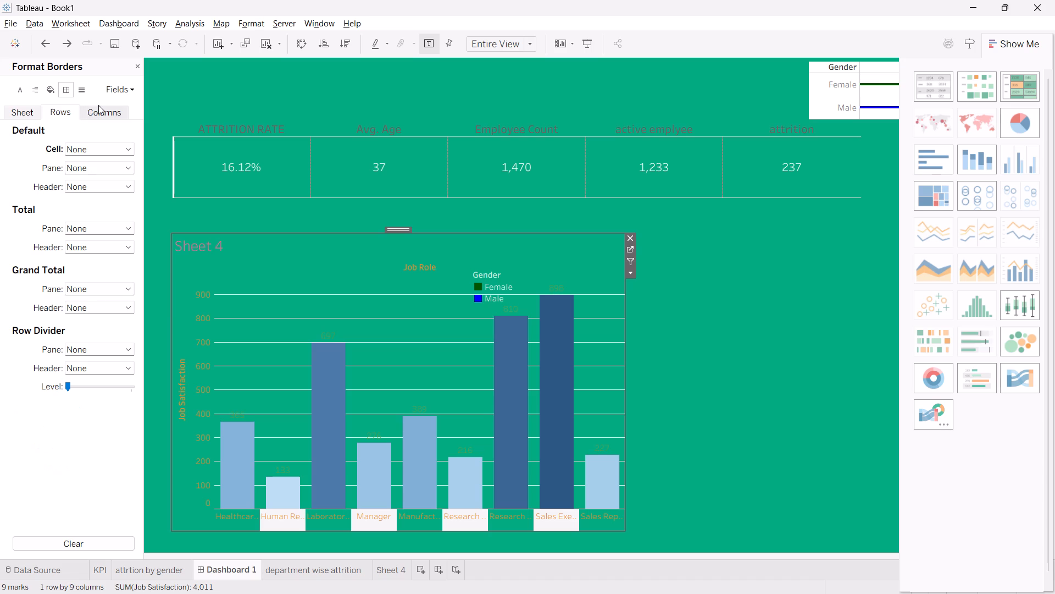
click(98, 105)
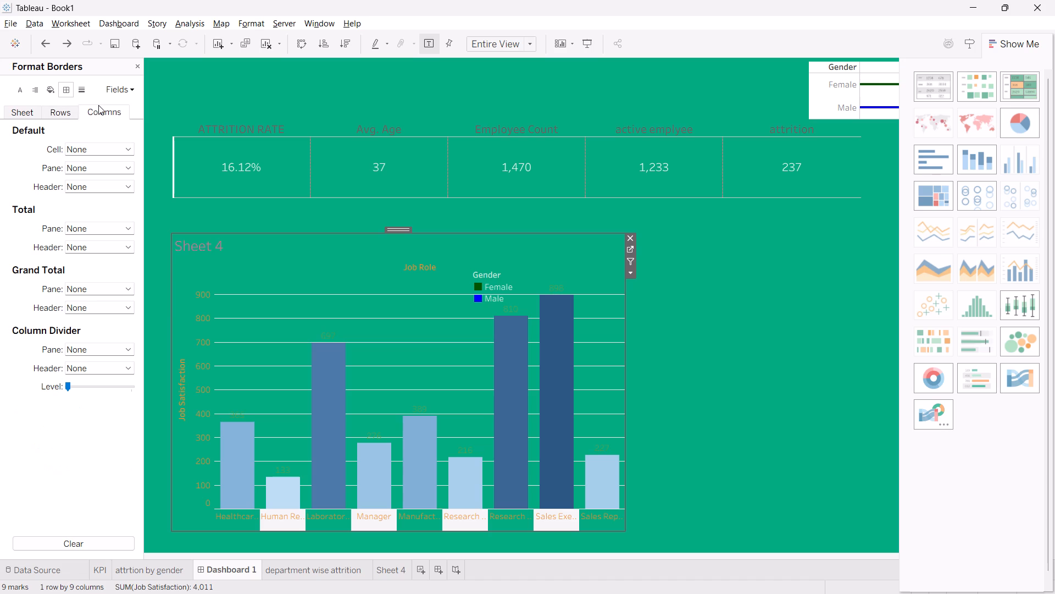
click(252, 295)
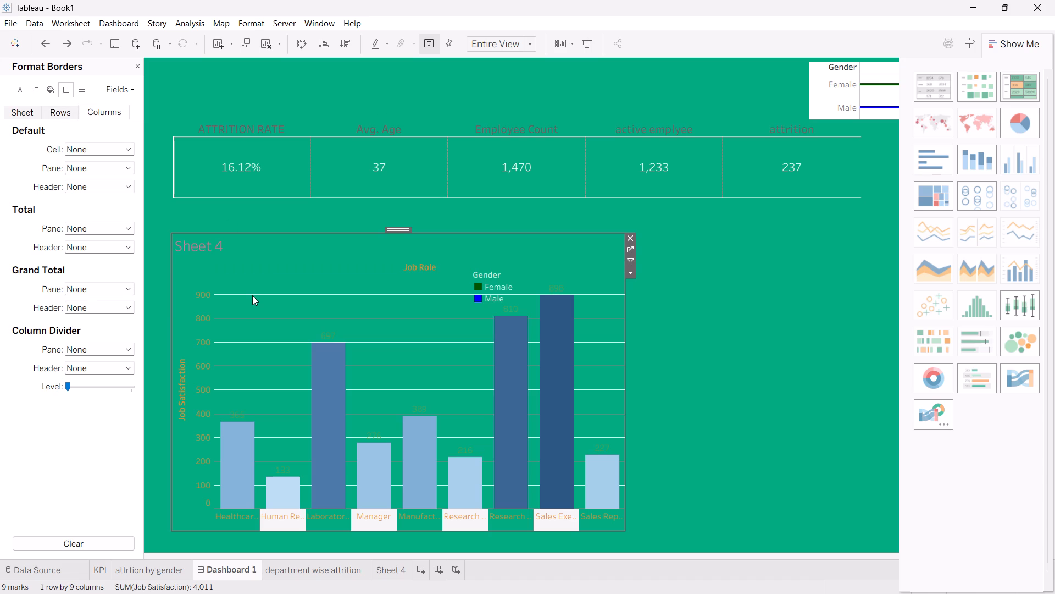
right_click(252, 295)
right_click(252, 295)
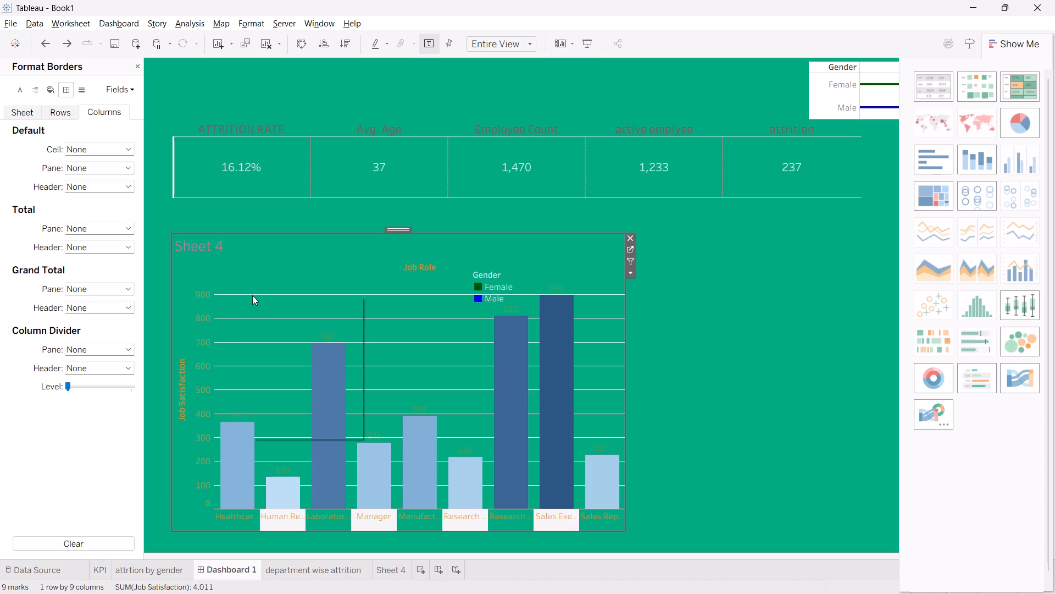
right_click(252, 295)
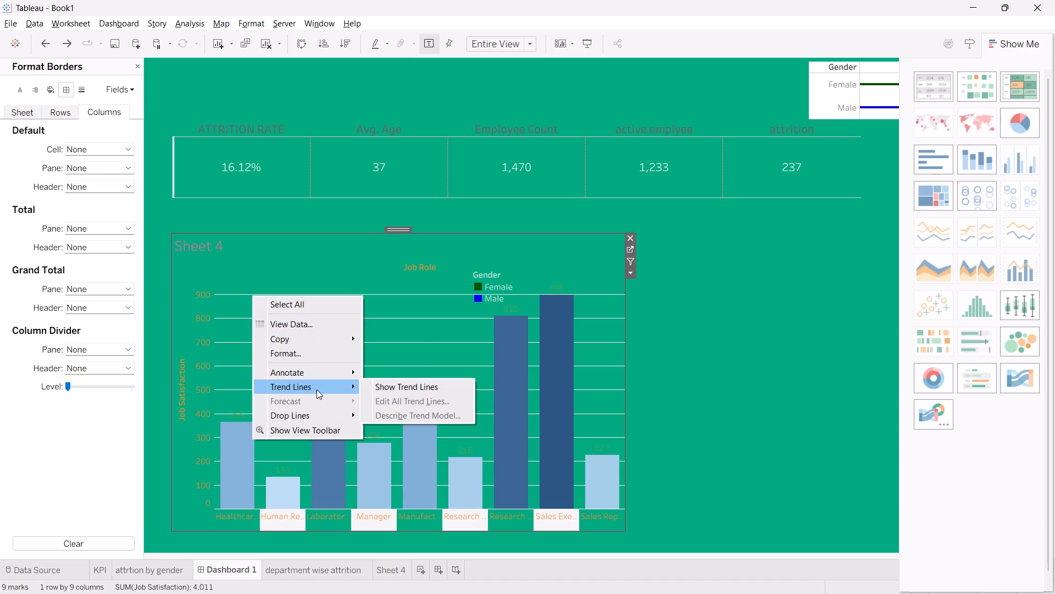
click(396, 395)
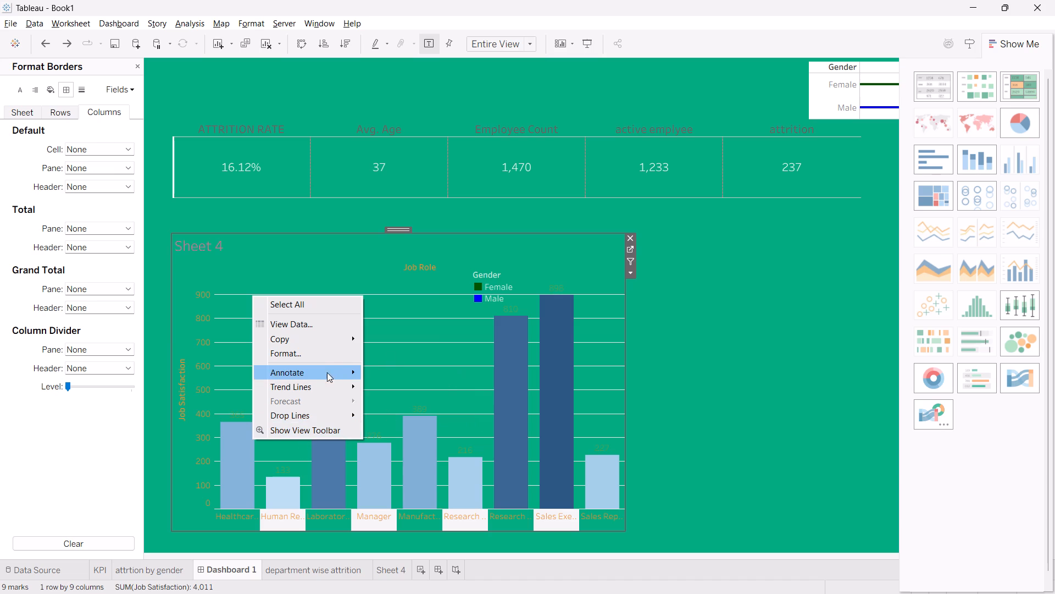
click(317, 346)
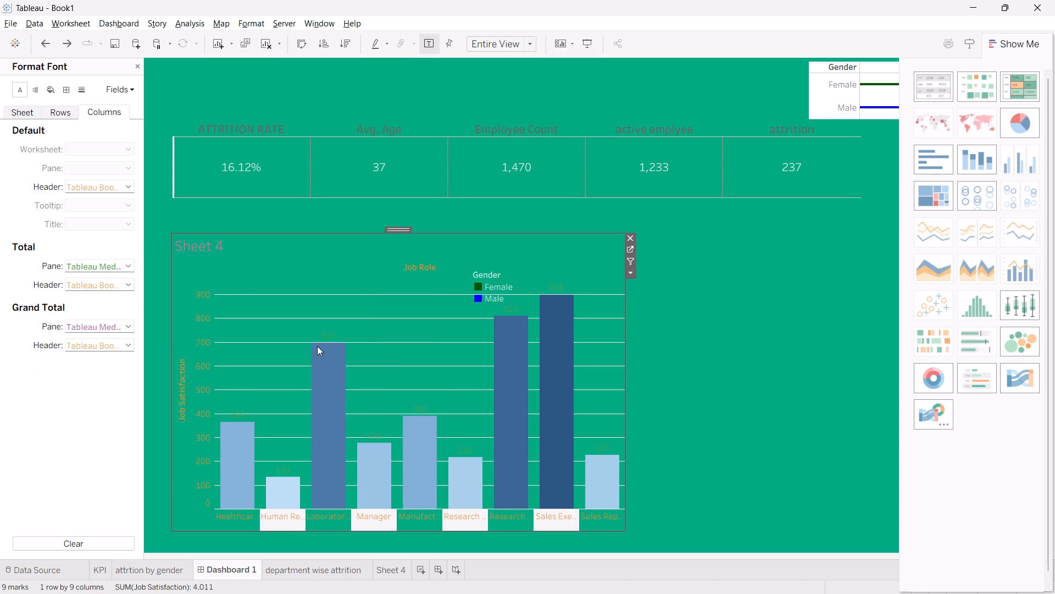
click(60, 109)
click(32, 117)
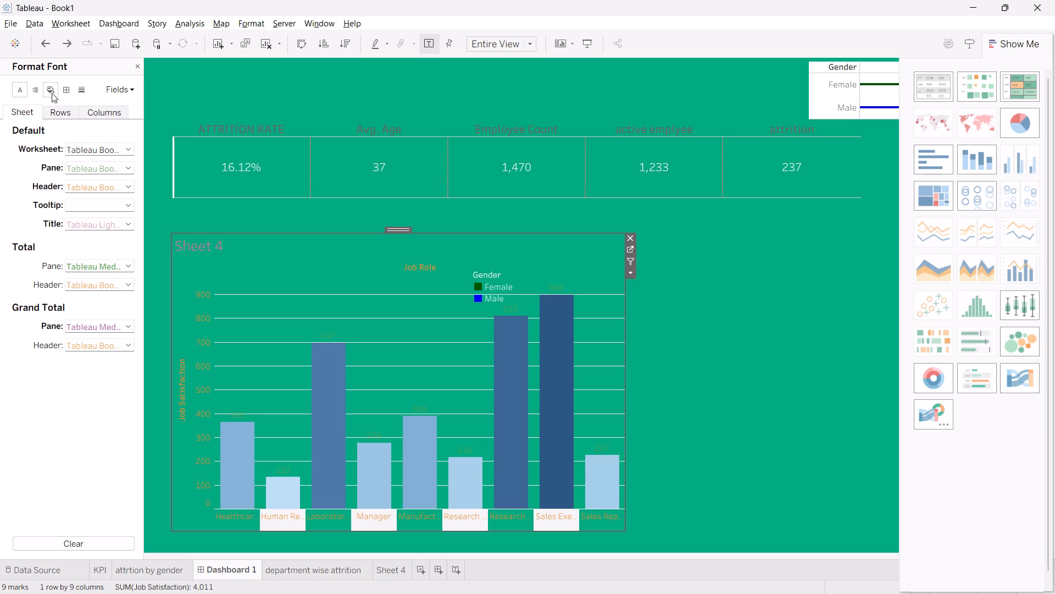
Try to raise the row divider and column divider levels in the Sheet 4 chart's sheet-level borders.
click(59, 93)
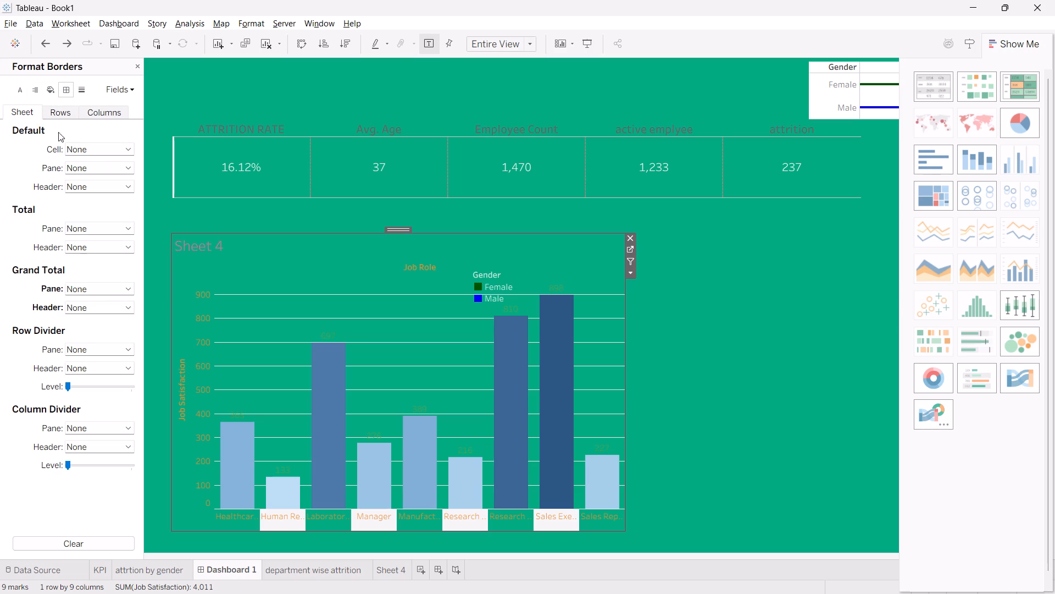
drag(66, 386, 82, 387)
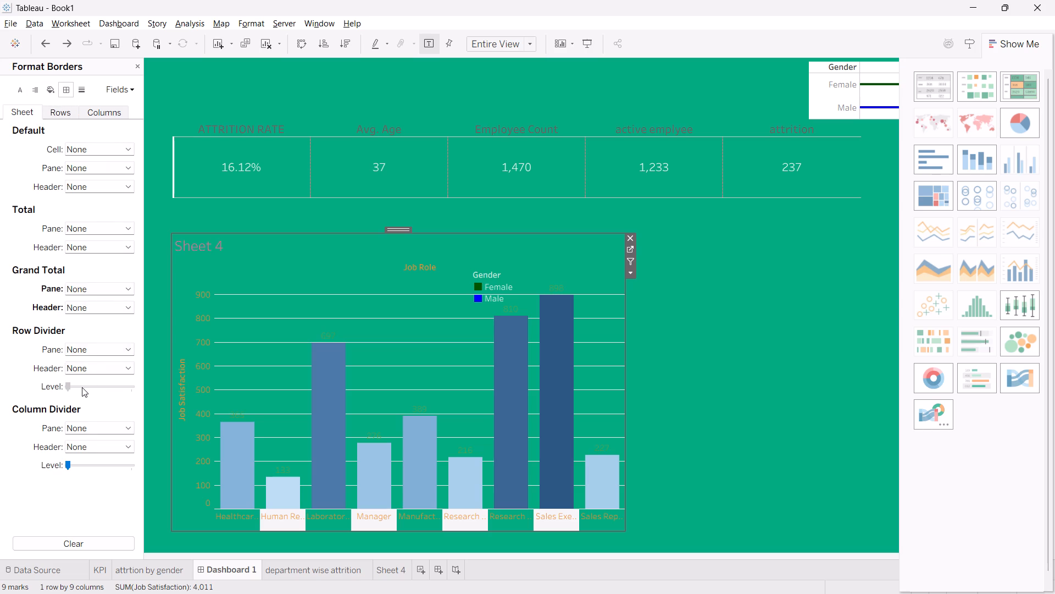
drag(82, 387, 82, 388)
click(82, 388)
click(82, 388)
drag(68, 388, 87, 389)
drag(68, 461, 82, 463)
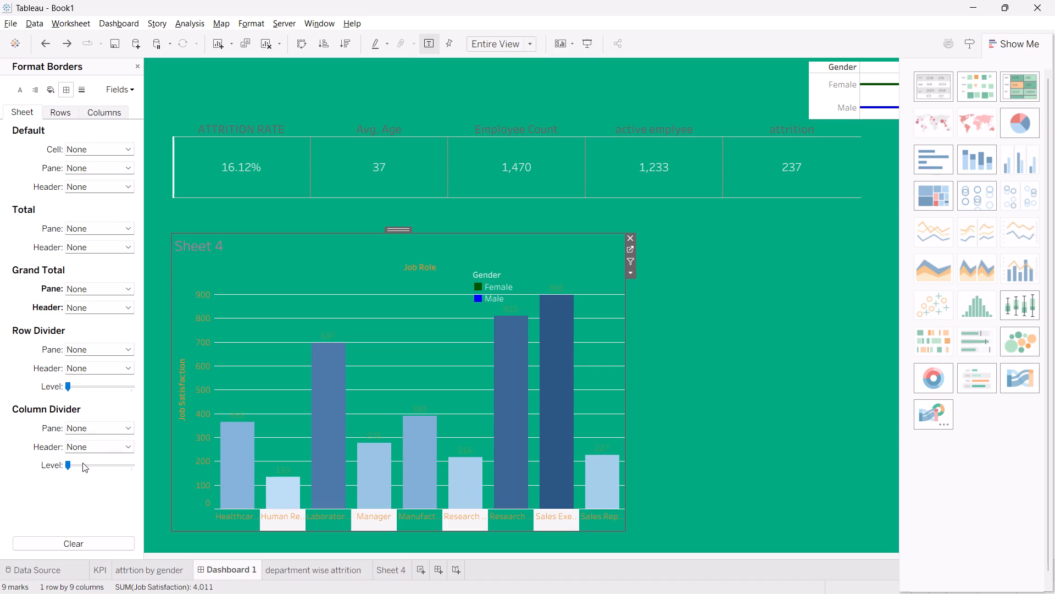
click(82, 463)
Set the row-level grid lines of the Sheet 4 chart to None and check its column-level lines.
click(83, 96)
click(63, 115)
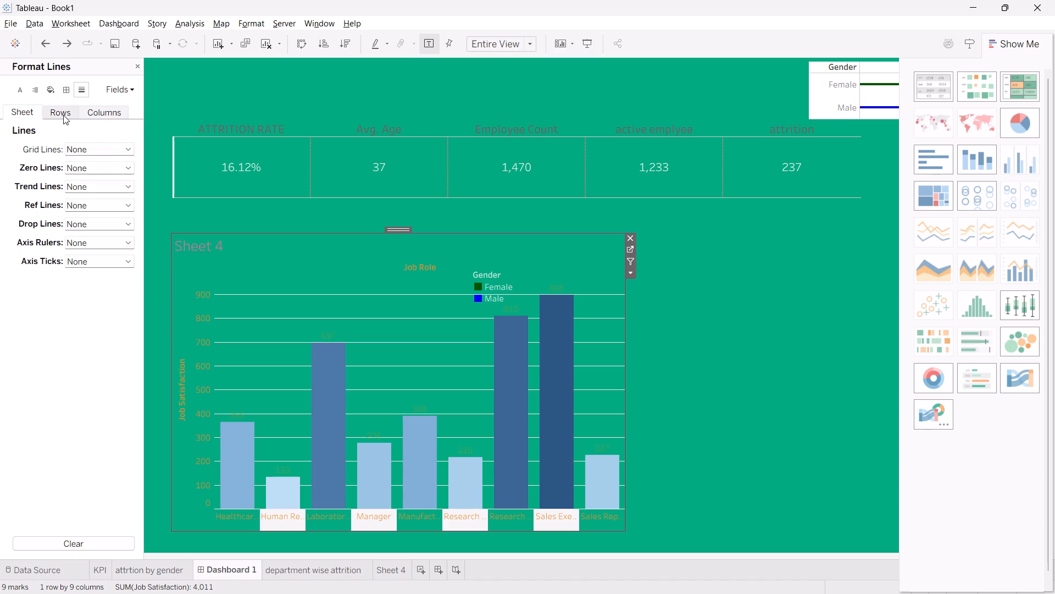
click(125, 147)
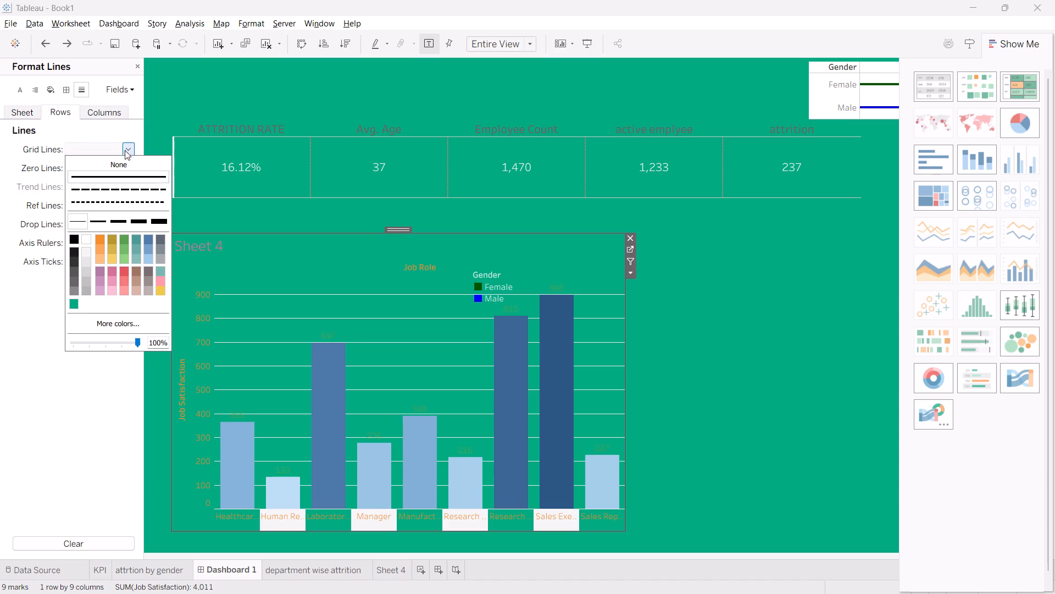
click(120, 165)
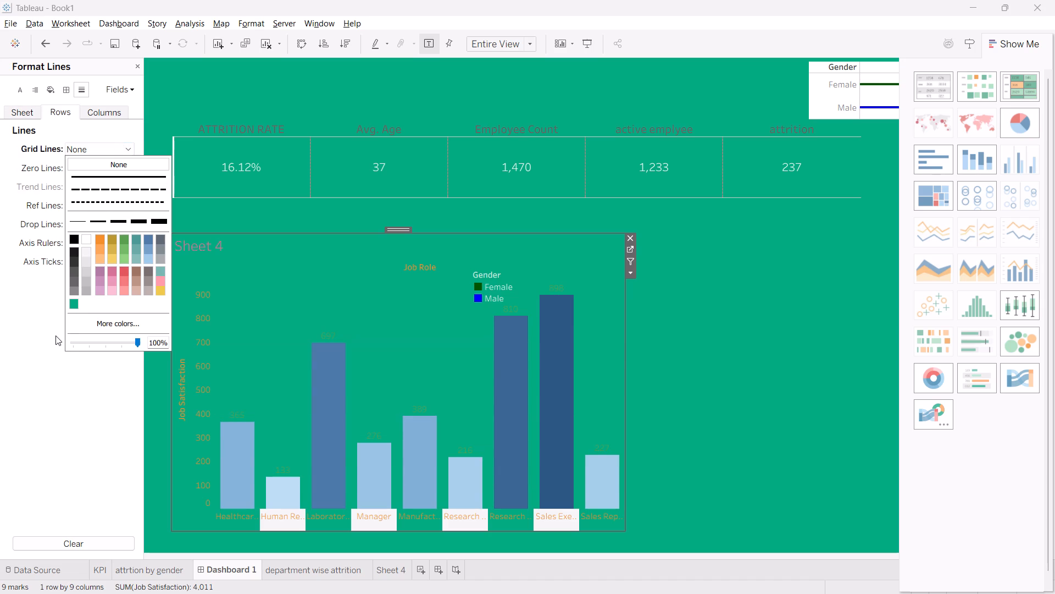
click(55, 335)
click(115, 106)
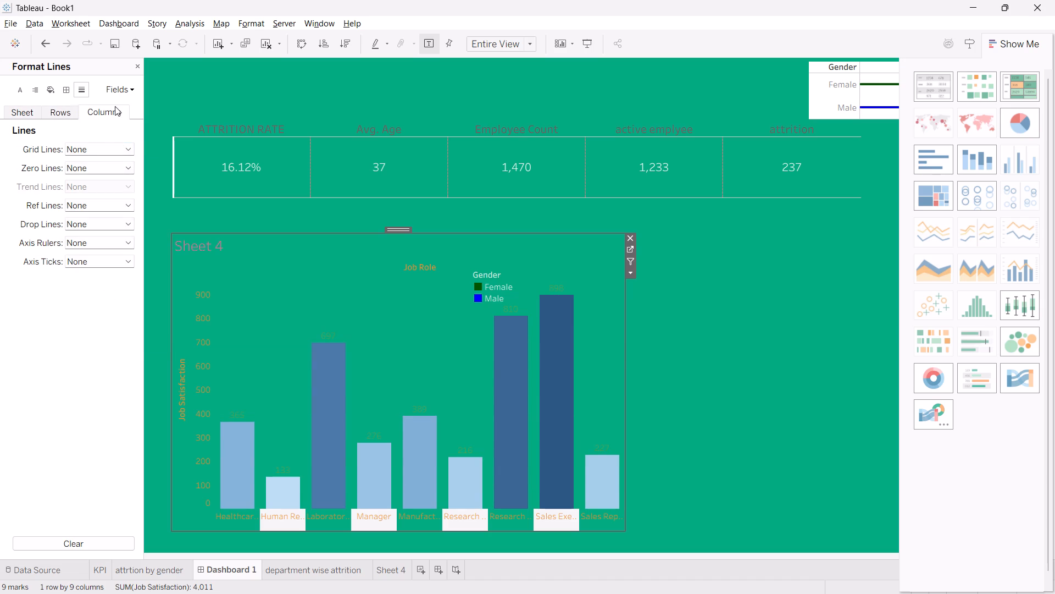
click(92, 358)
Set the Sheet 4 chart's sheet-level tooltip font colour to gold.
click(58, 113)
click(24, 94)
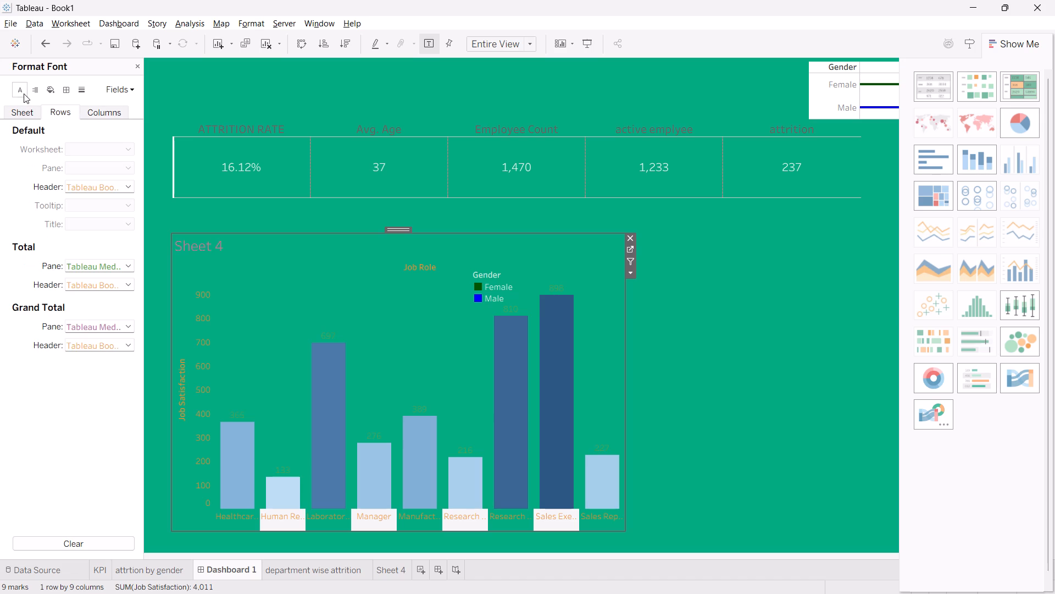
click(28, 110)
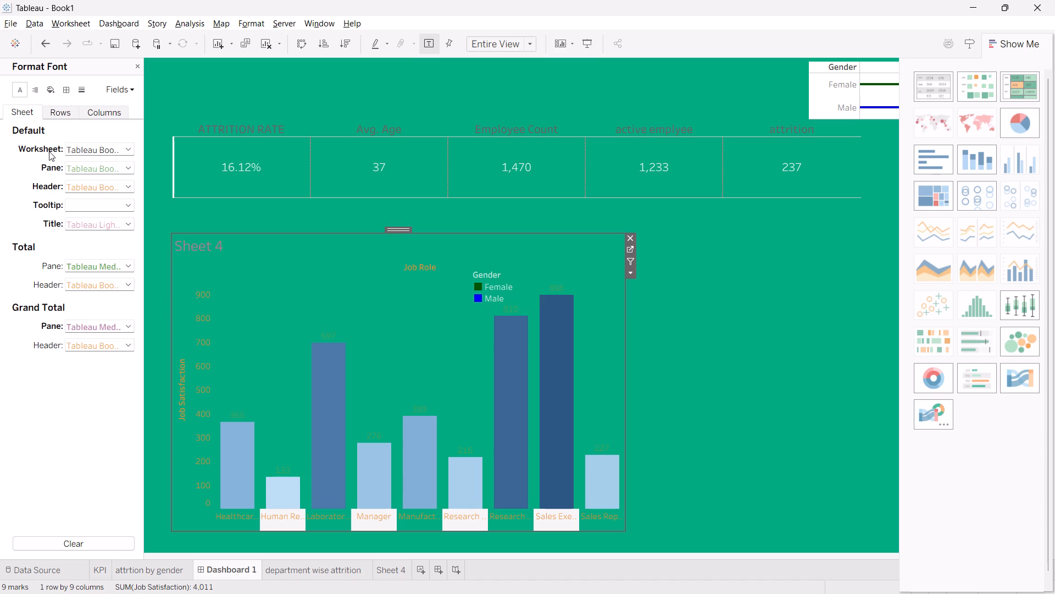
click(130, 207)
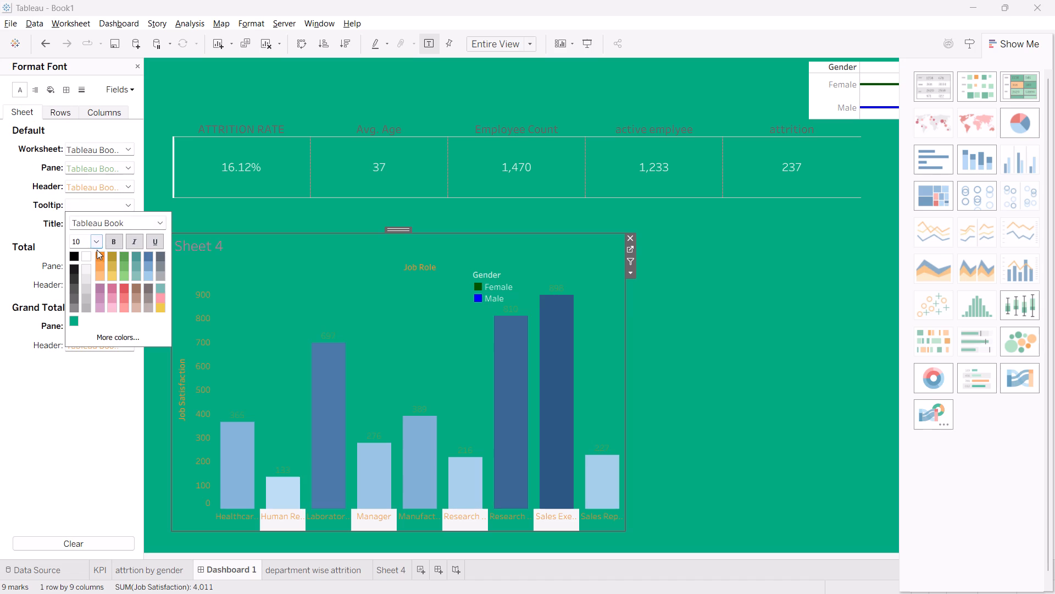
click(101, 255)
click(116, 265)
click(40, 401)
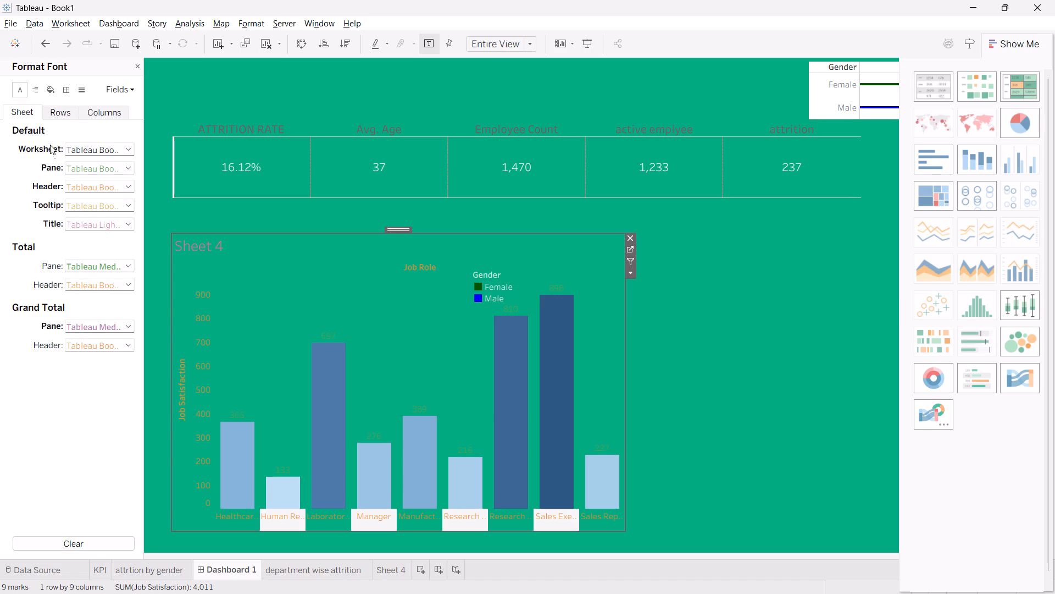
Set the Sheet 4 chart's sheet-level pane font colour to black.
click(126, 167)
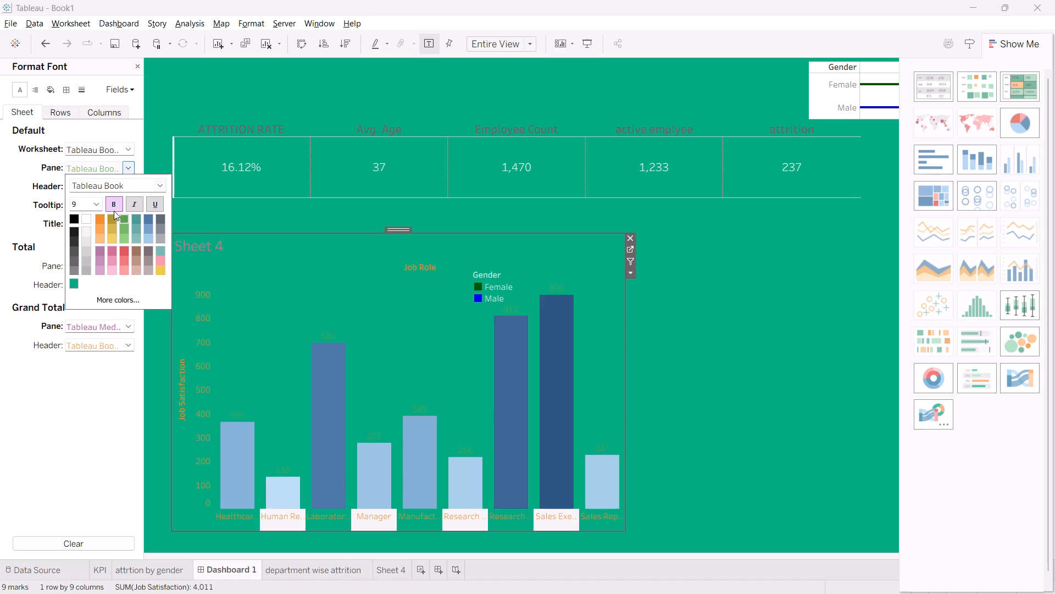
click(104, 267)
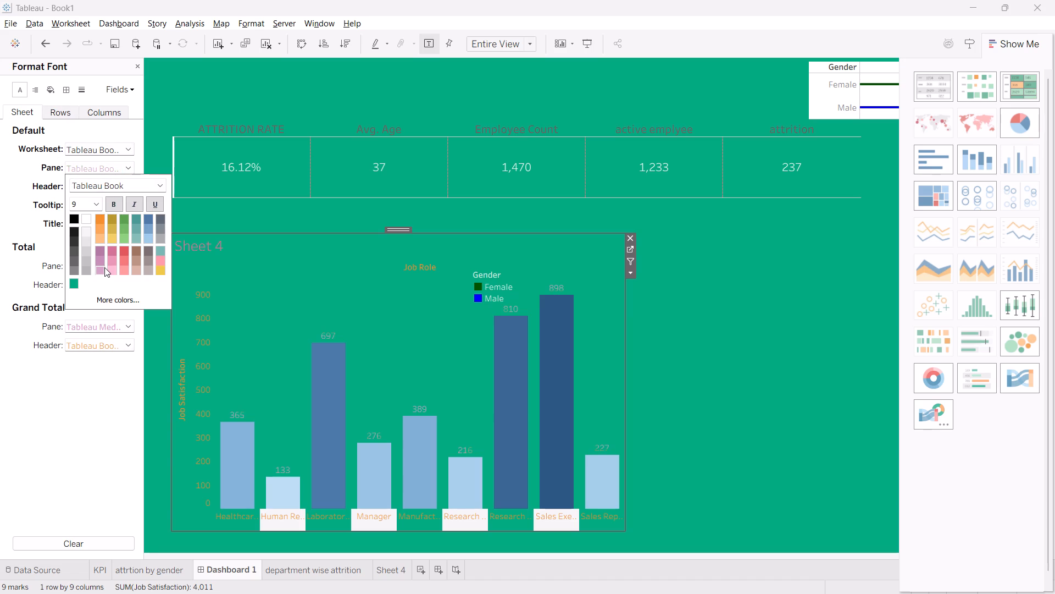
click(160, 266)
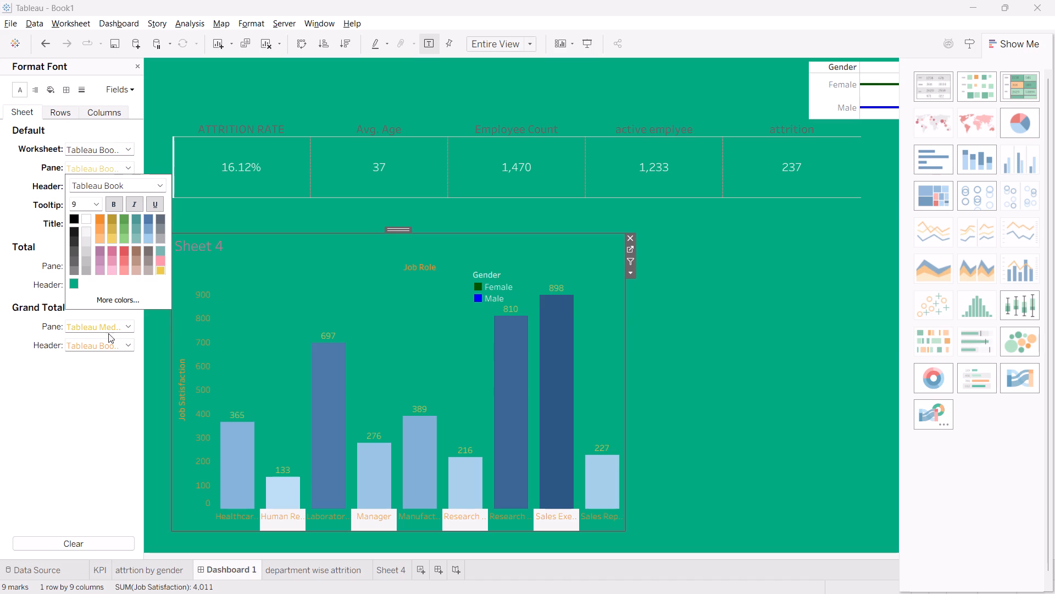
click(70, 215)
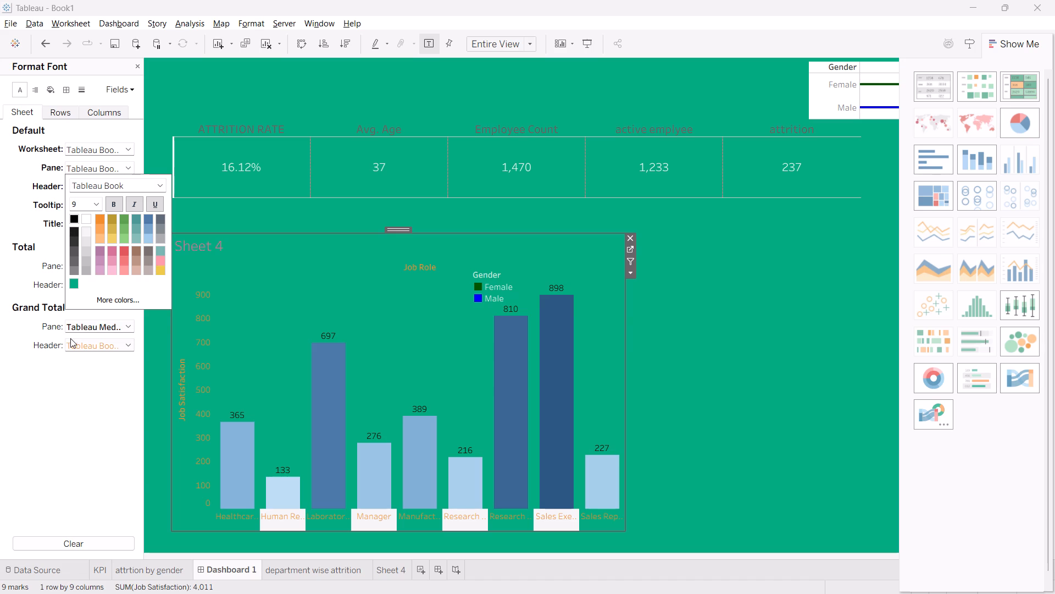
click(70, 338)
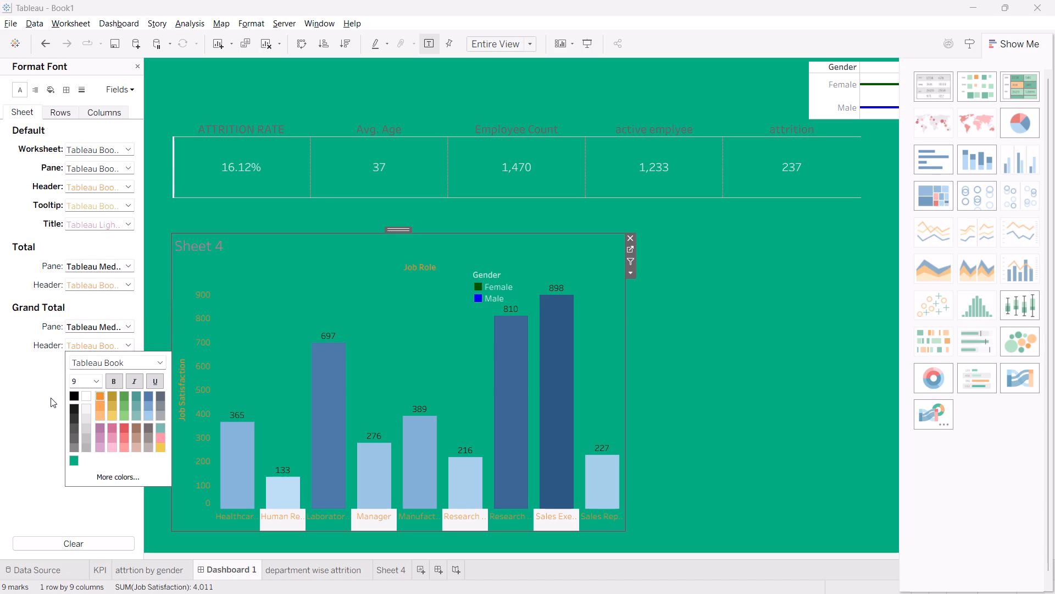
click(51, 398)
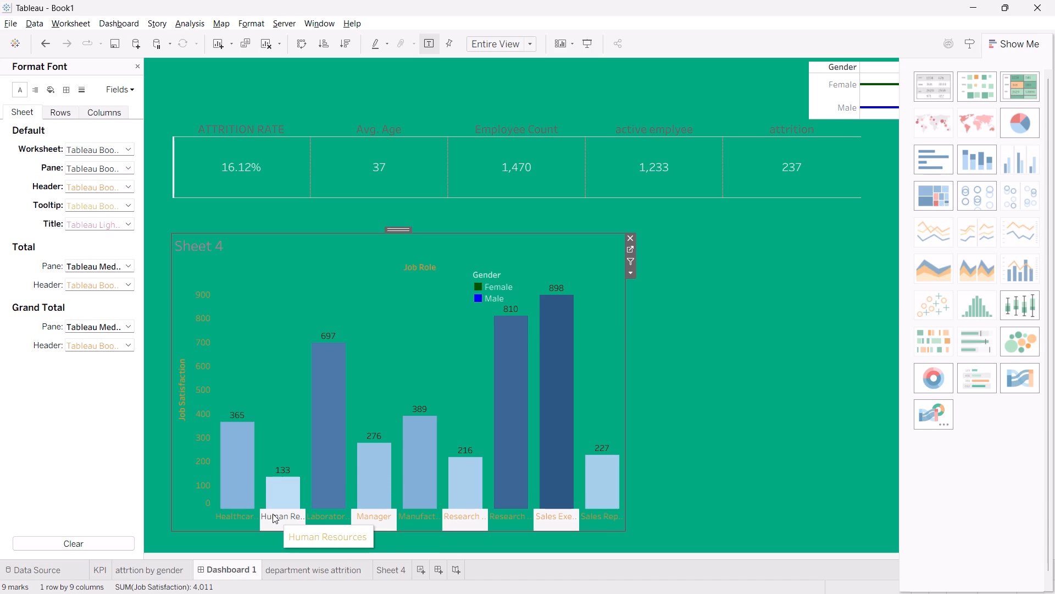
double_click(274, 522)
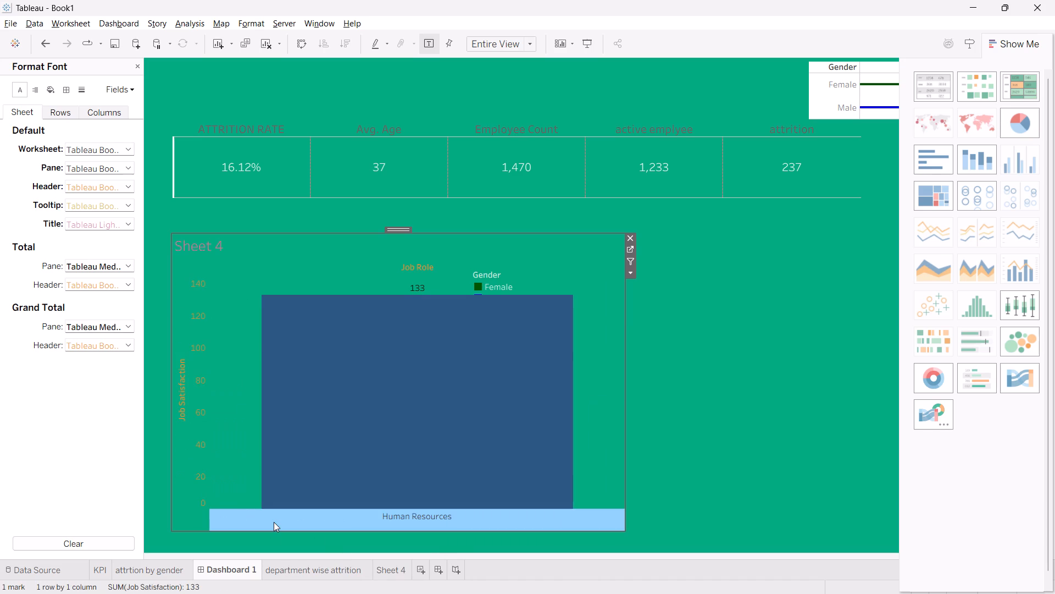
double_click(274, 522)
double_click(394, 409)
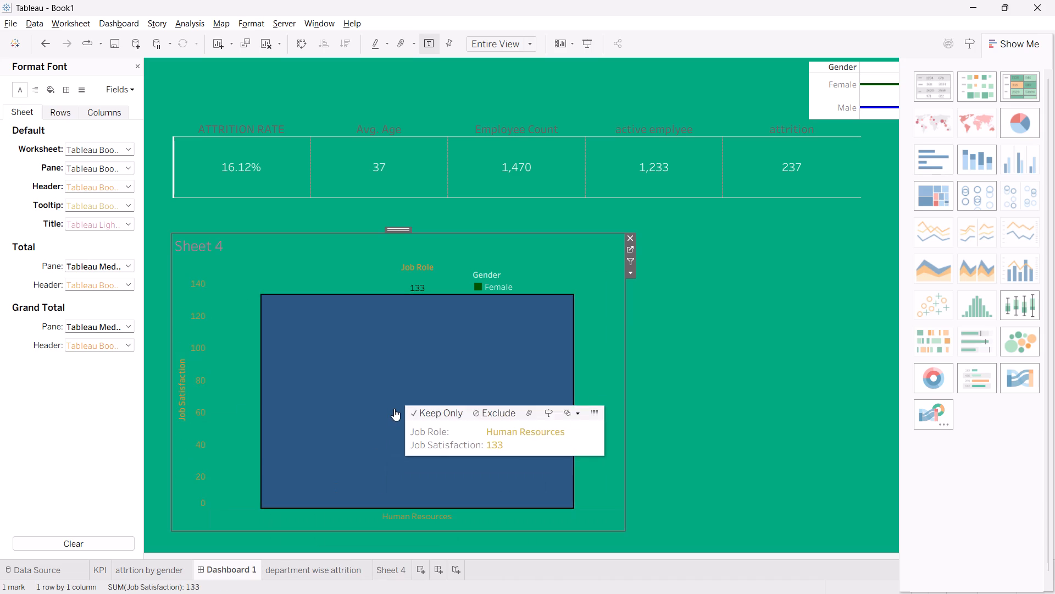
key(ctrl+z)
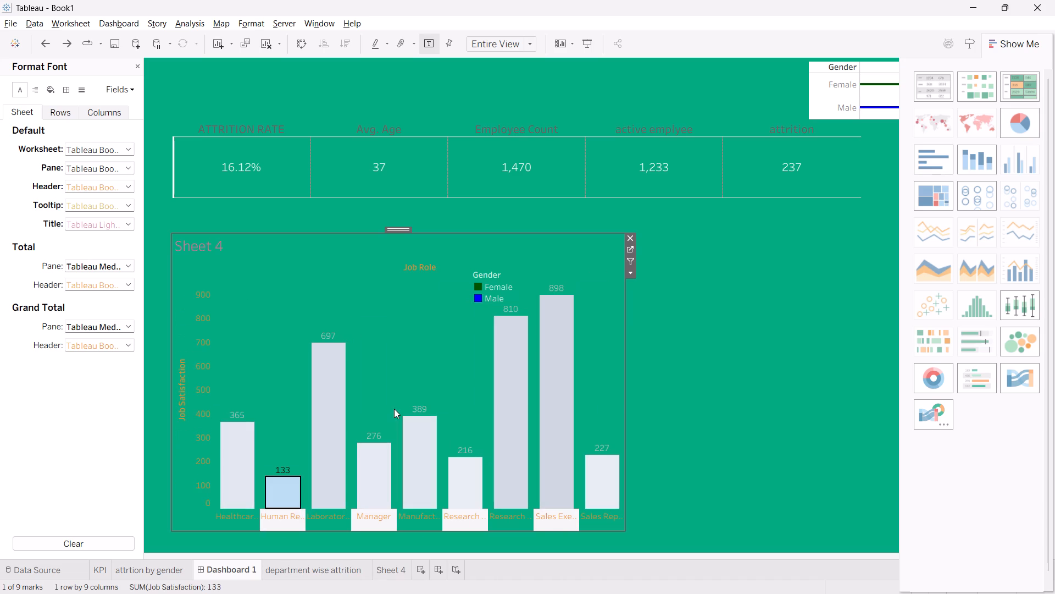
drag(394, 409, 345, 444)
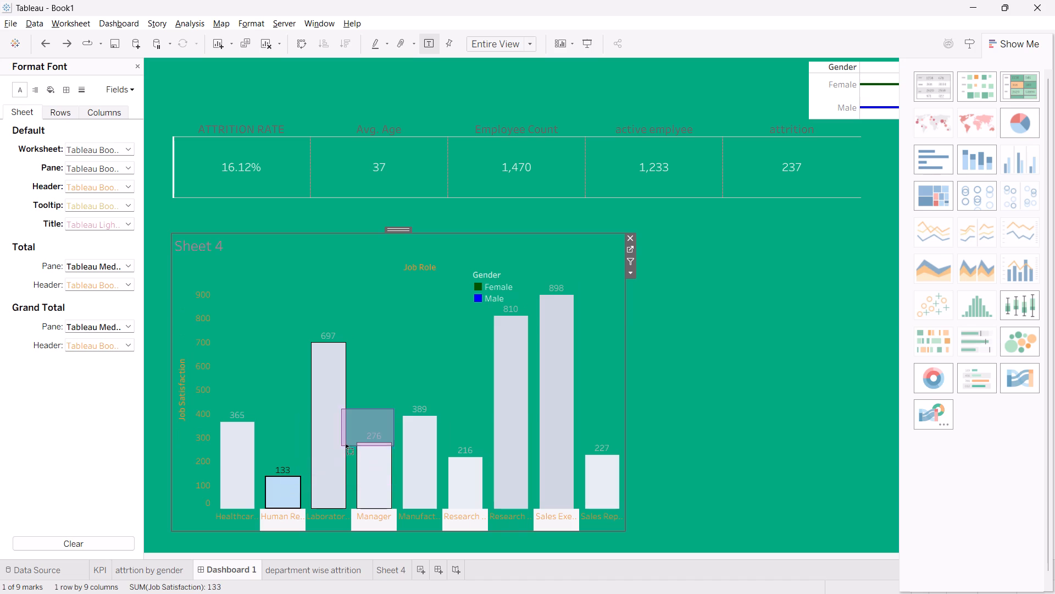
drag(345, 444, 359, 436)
Set the default header shading of the Sheet 4 chart's Job Role field to white.
right_click(271, 518)
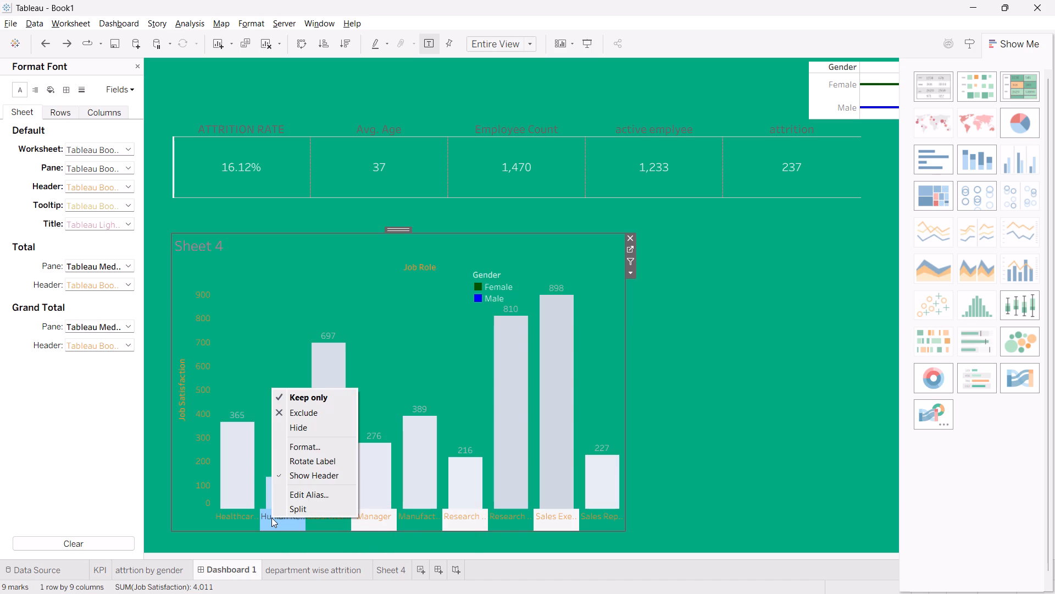
click(297, 447)
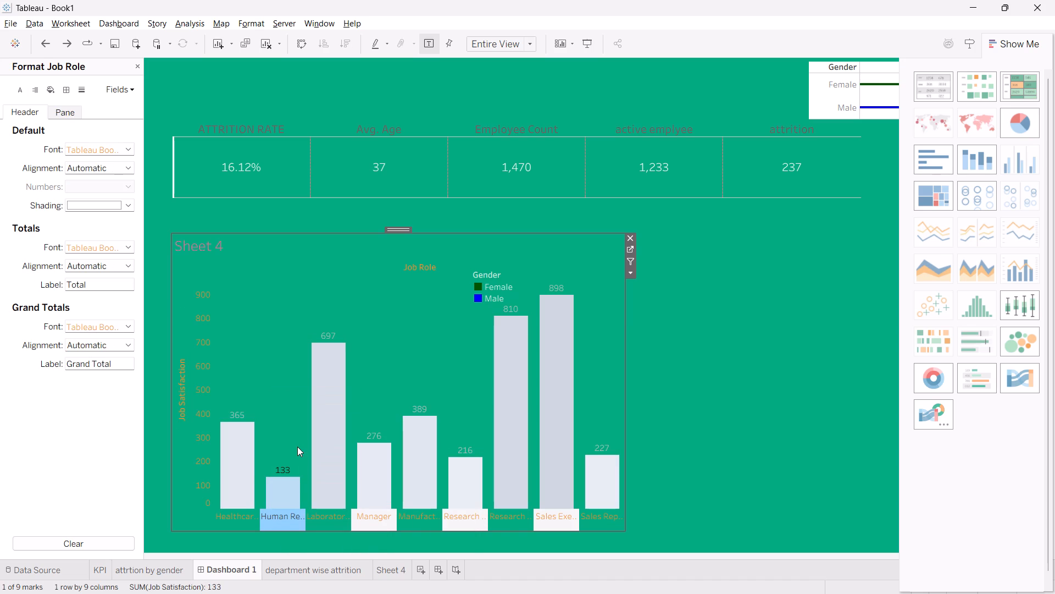
click(131, 206)
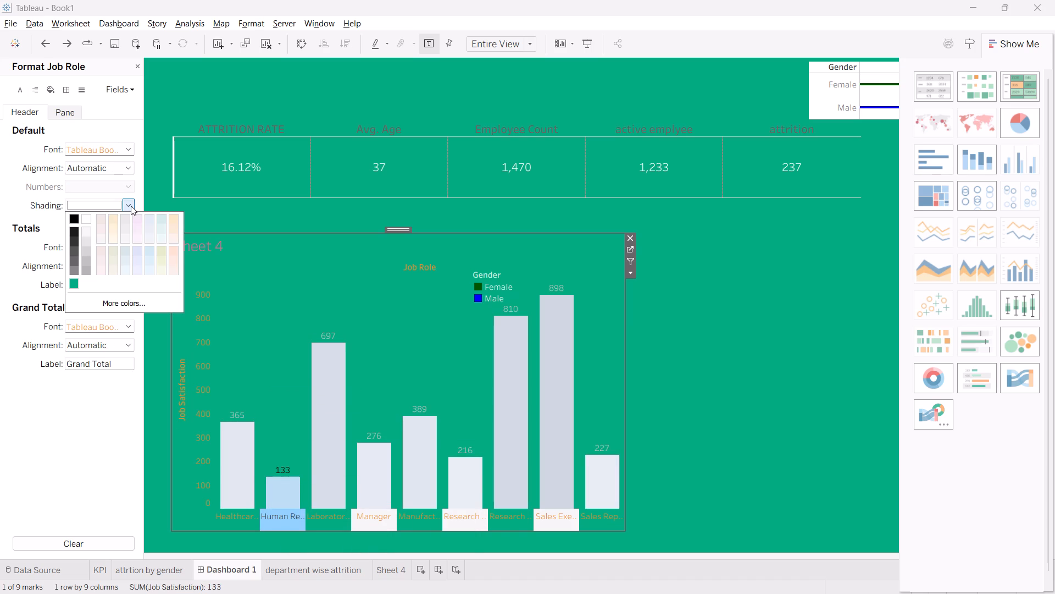
click(74, 218)
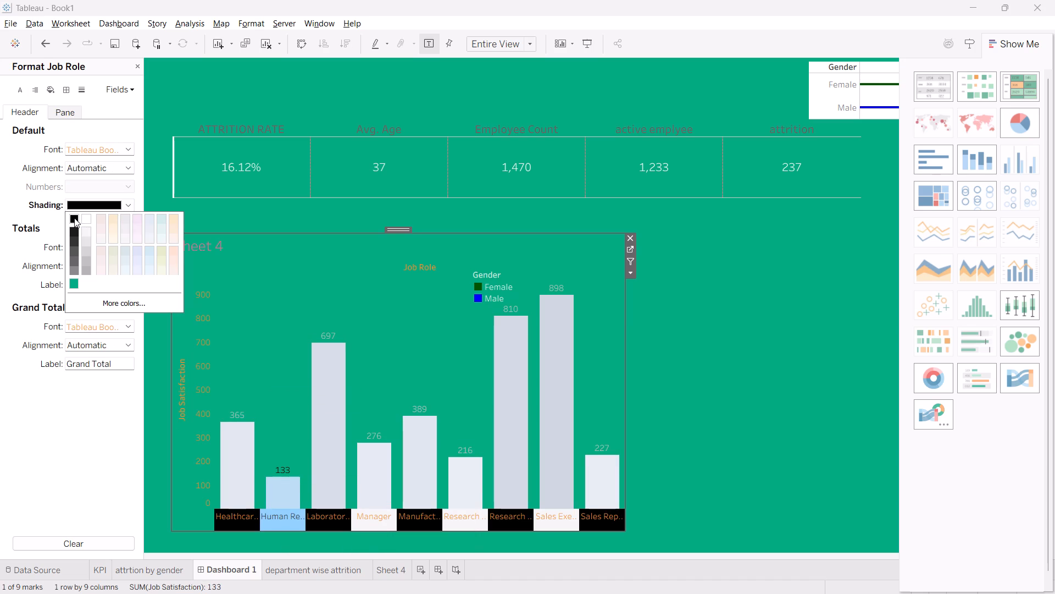
click(74, 218)
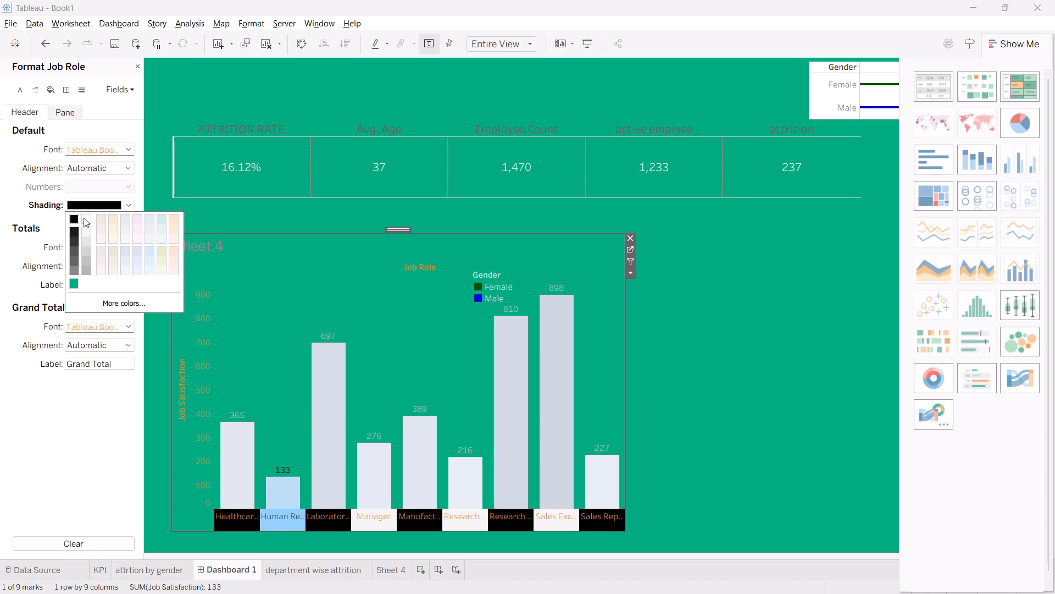
click(84, 218)
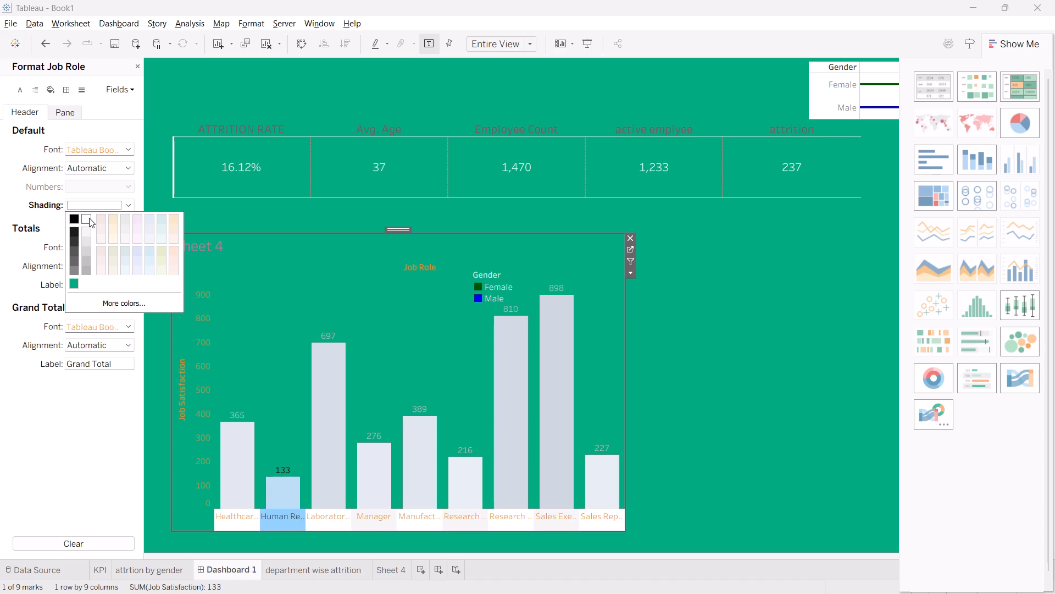
click(77, 449)
click(77, 449)
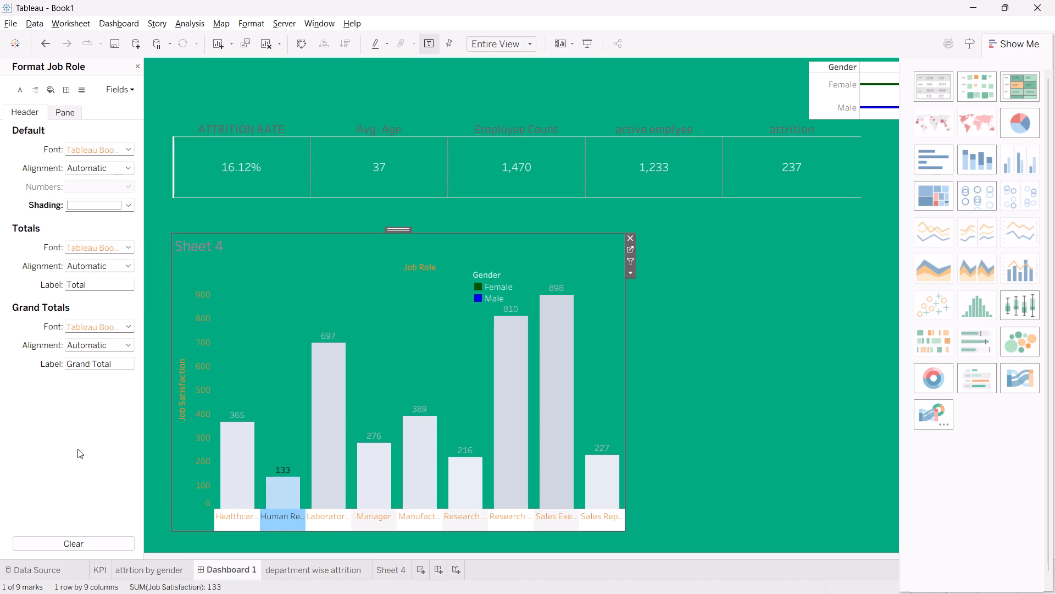
click(489, 161)
click(657, 263)
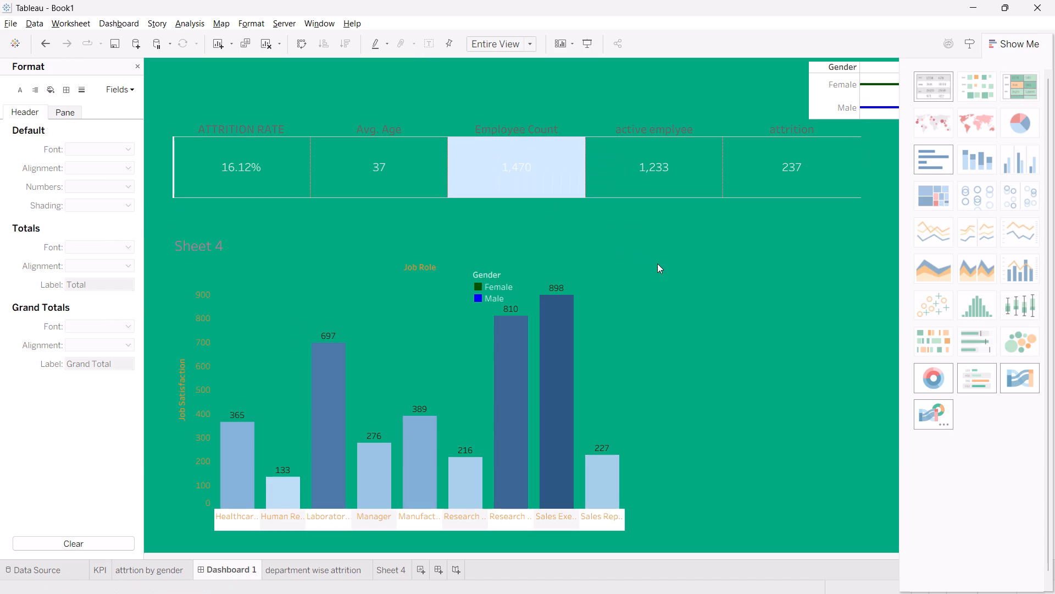
click(657, 263)
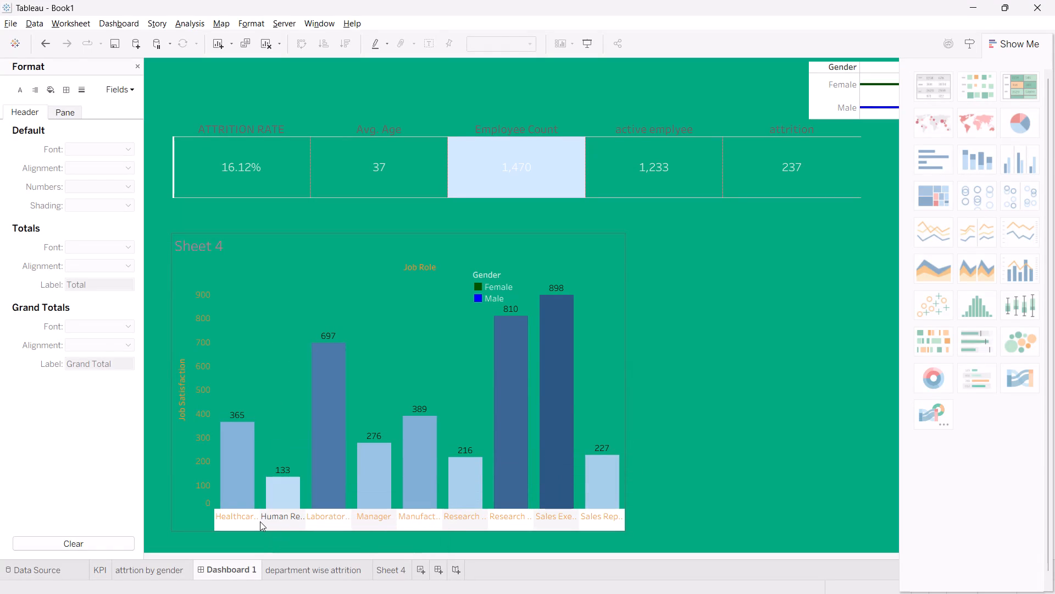
Examine the Job Role header's format settings and shading colour options in the Sheet 4 chart.
right_click(260, 521)
right_click(260, 521)
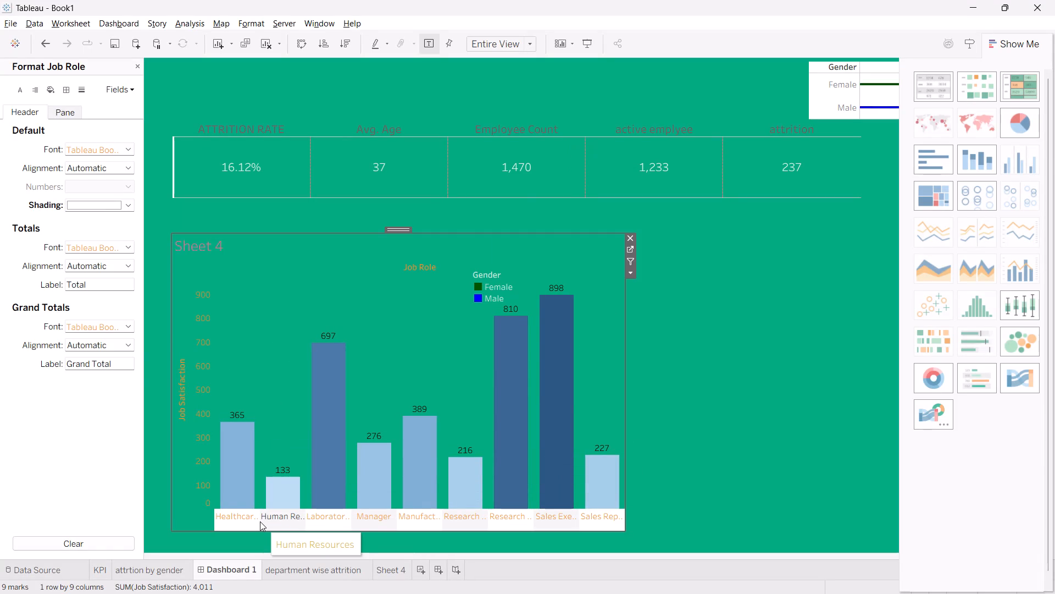
drag(127, 205, 74, 465)
click(74, 465)
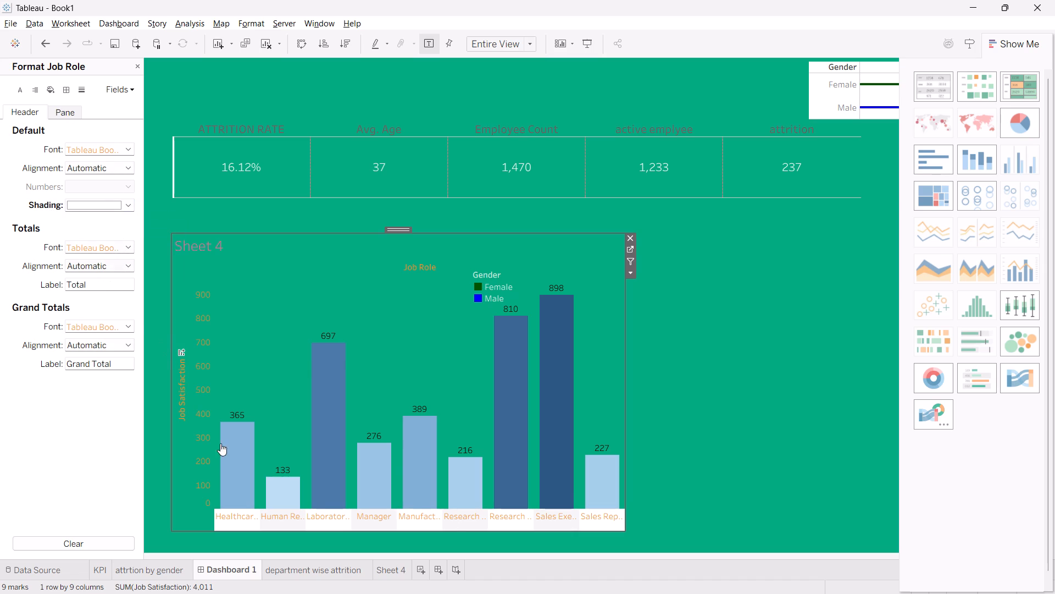
right_click(260, 519)
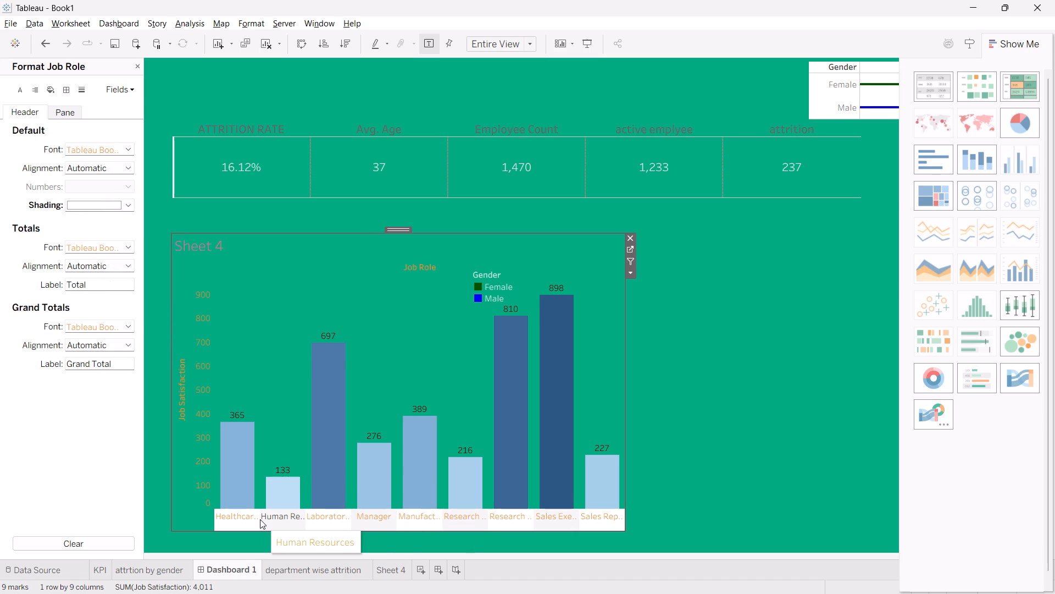
right_click(260, 519)
right_click(249, 524)
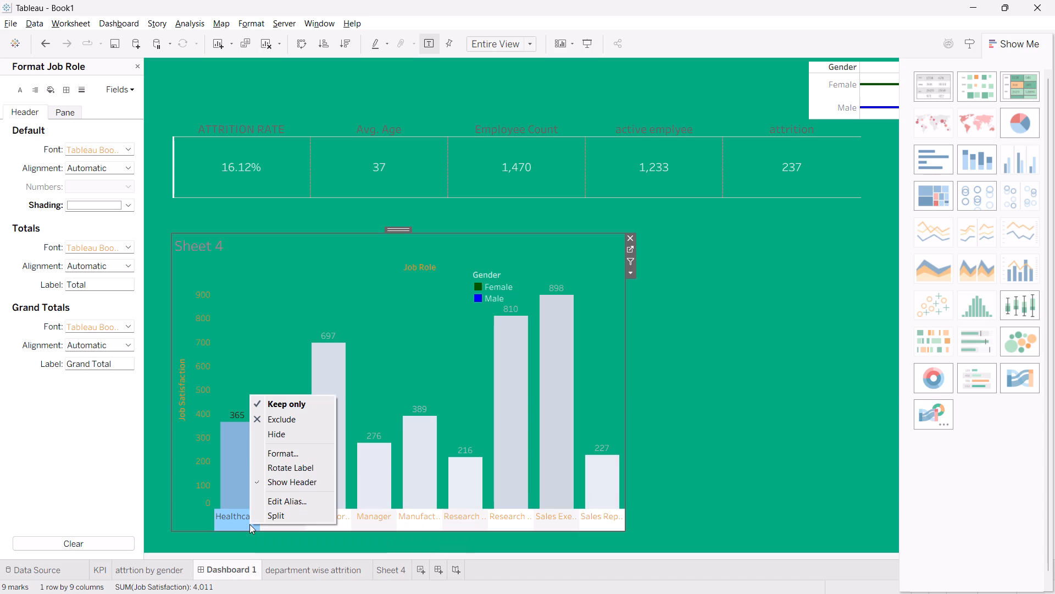
click(284, 456)
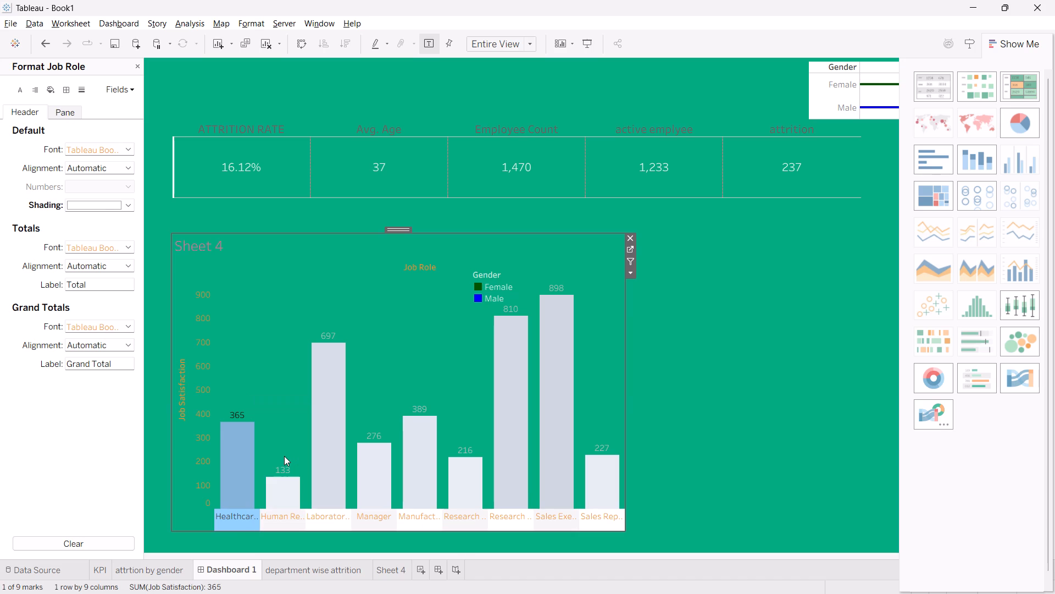
click(123, 206)
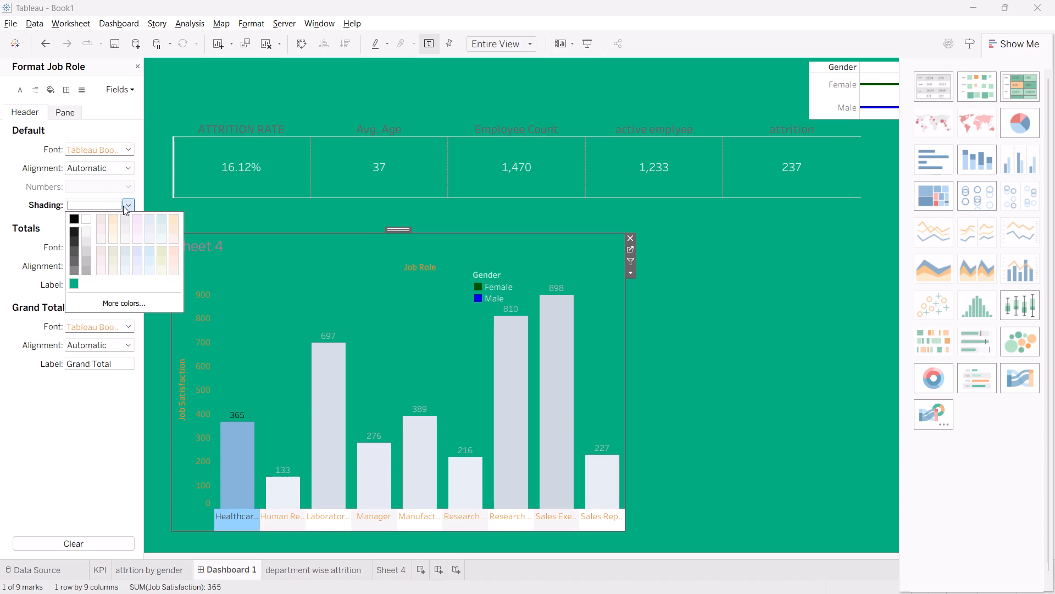
drag(74, 414, 5, 107)
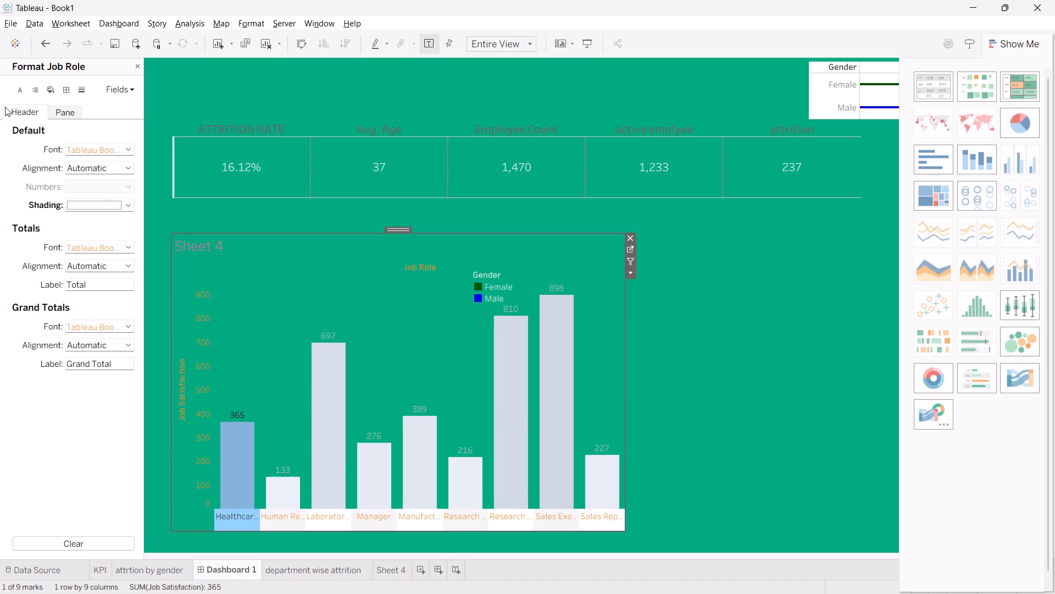
drag(5, 107, 17, 109)
Set the Job Role field's default pane alignment to horizontal centre with normal upright text direction.
click(57, 106)
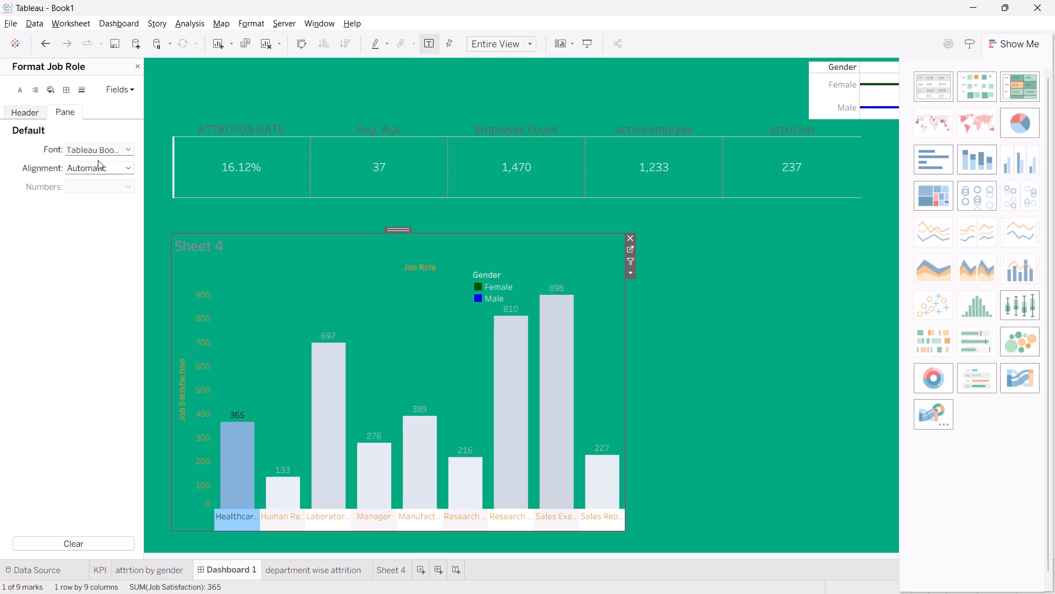
click(126, 148)
click(126, 148)
click(128, 166)
click(128, 166)
click(128, 166)
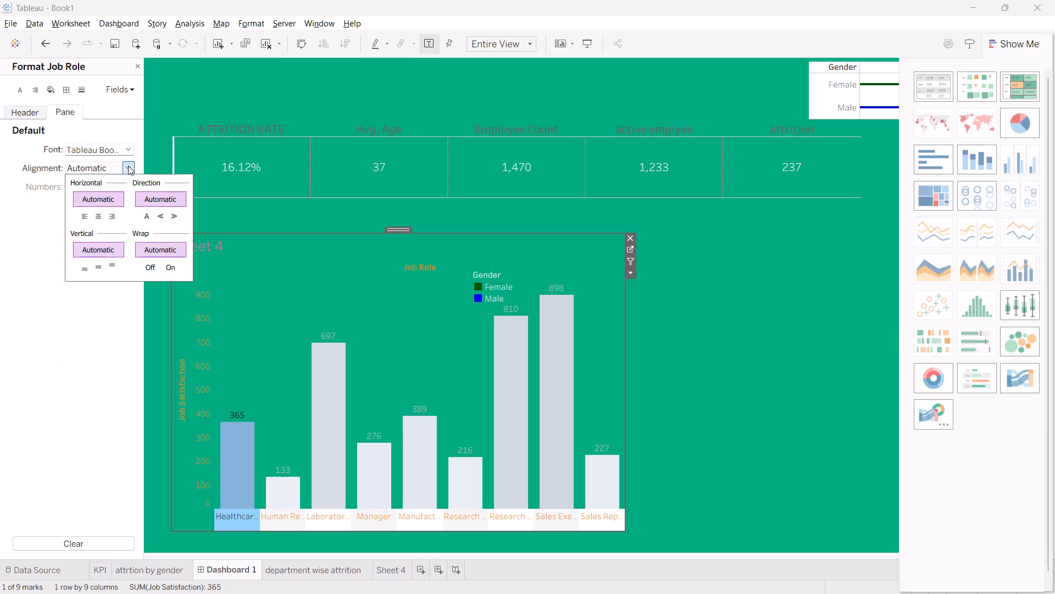
click(101, 215)
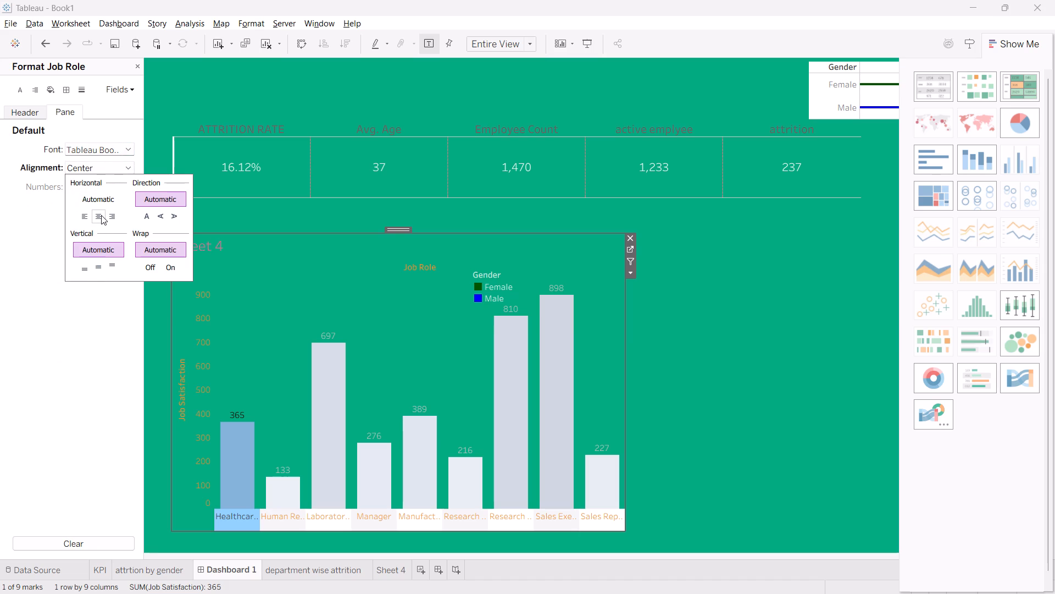
click(101, 215)
click(146, 218)
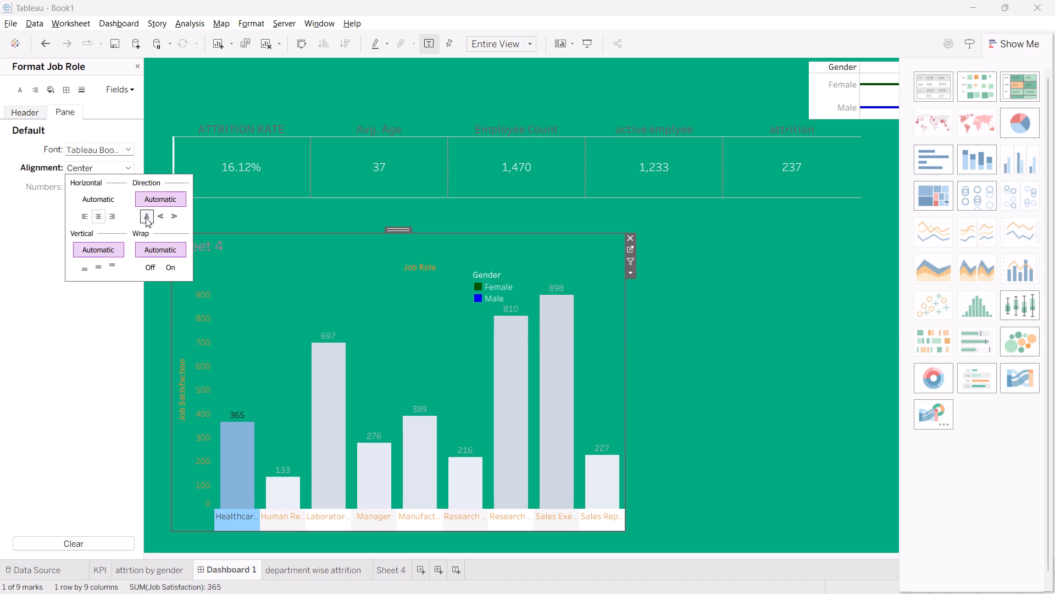
click(155, 218)
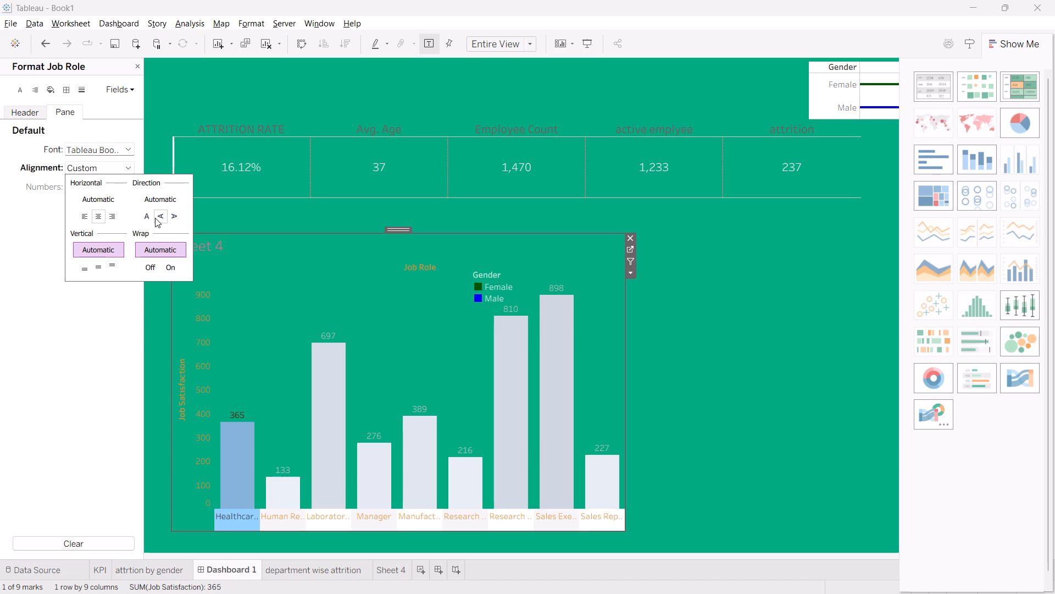
click(150, 212)
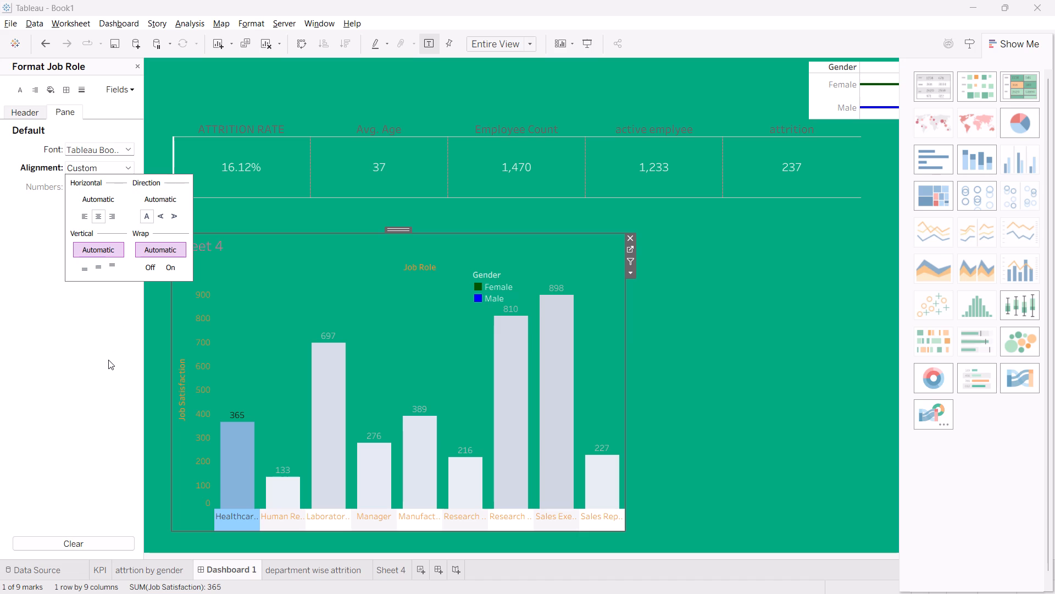
click(108, 360)
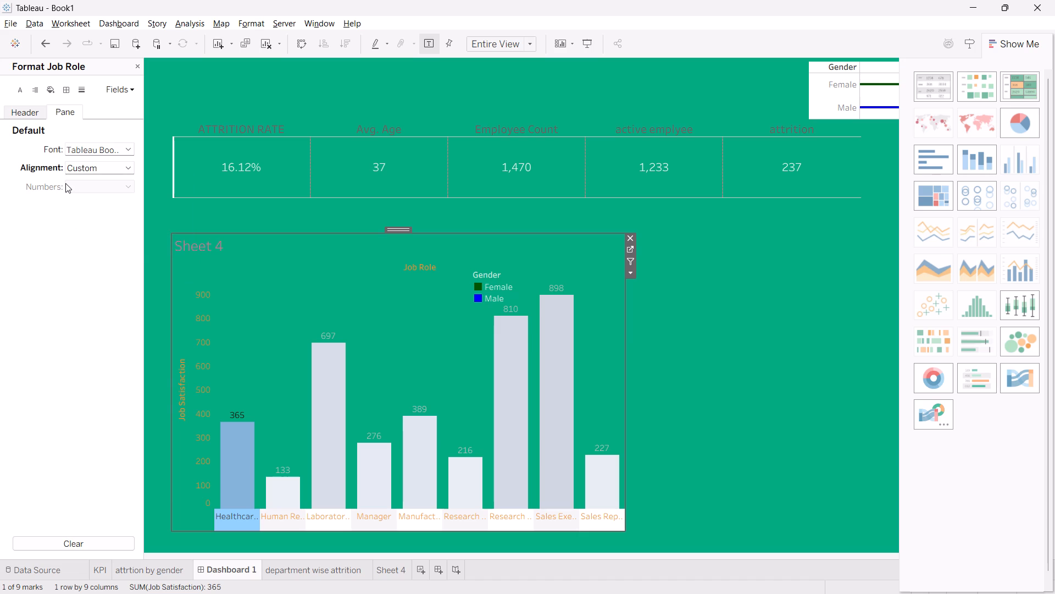
Set the Grand Total header font colour in the Sheet 4 chart's row formatting to dark yellow.
click(22, 92)
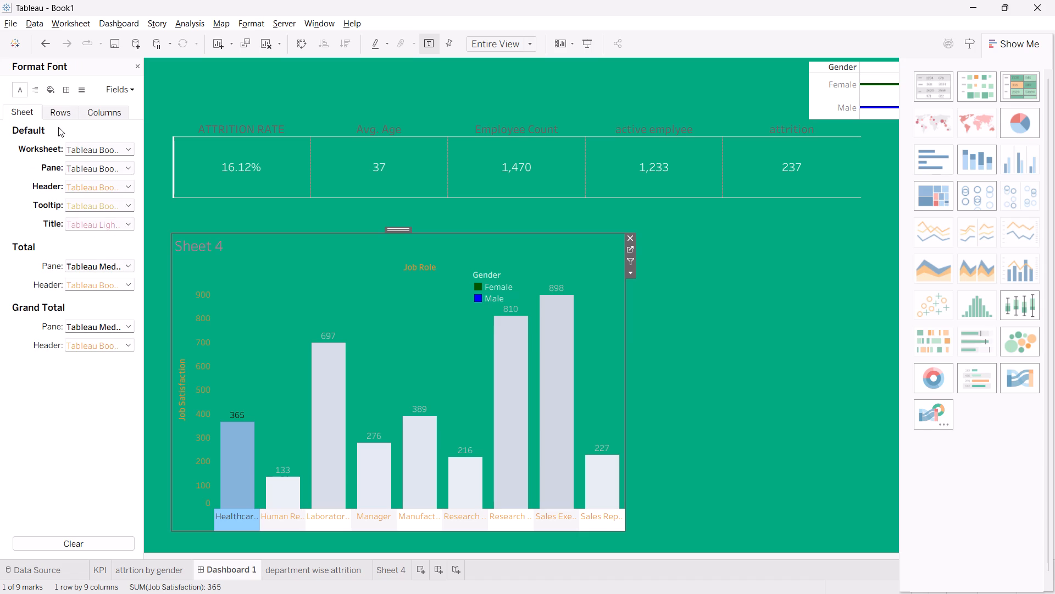
click(64, 111)
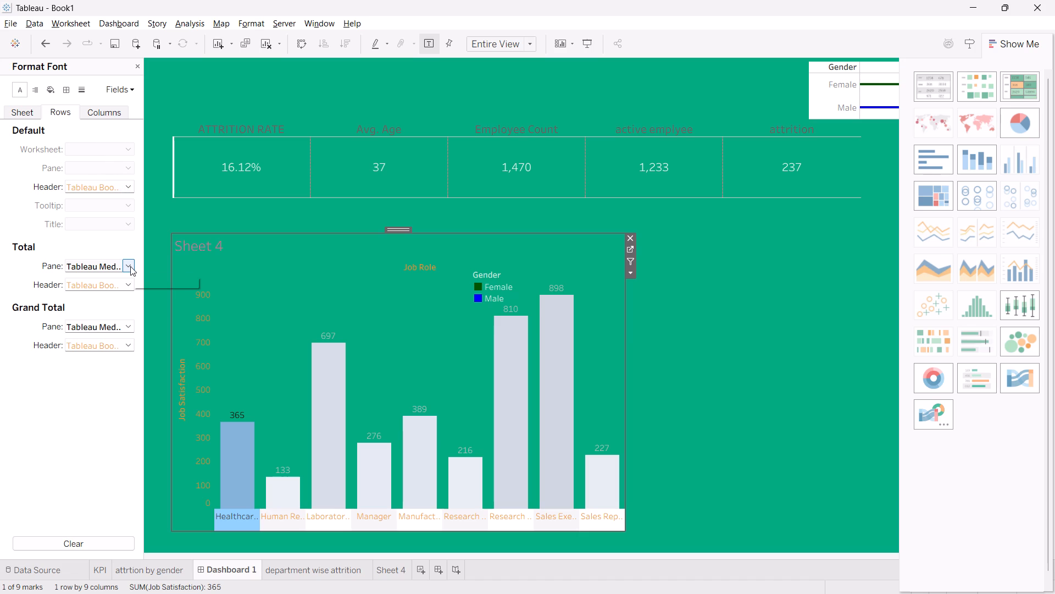
click(239, 481)
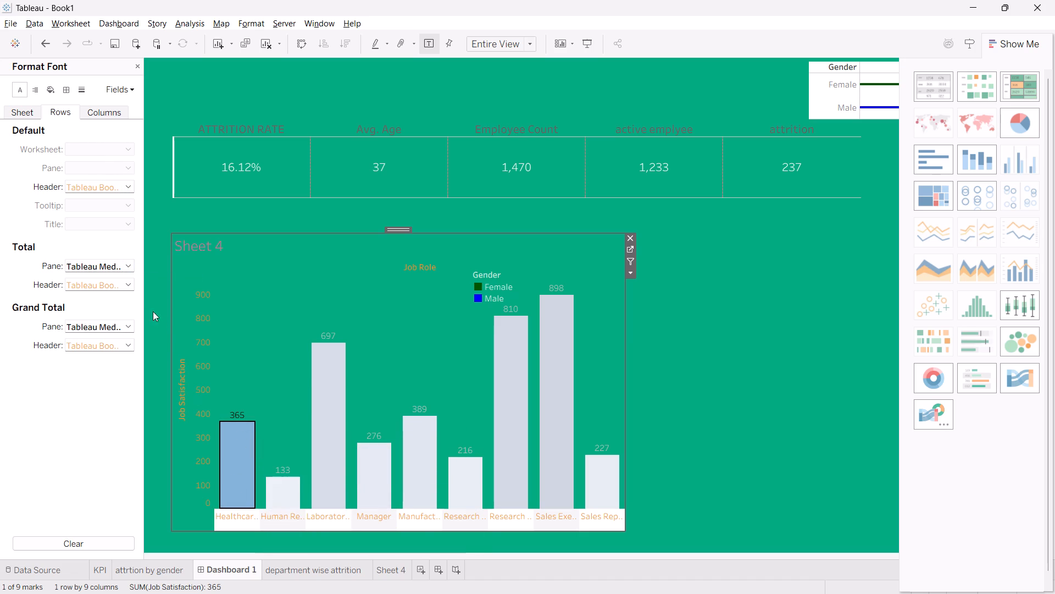
click(127, 346)
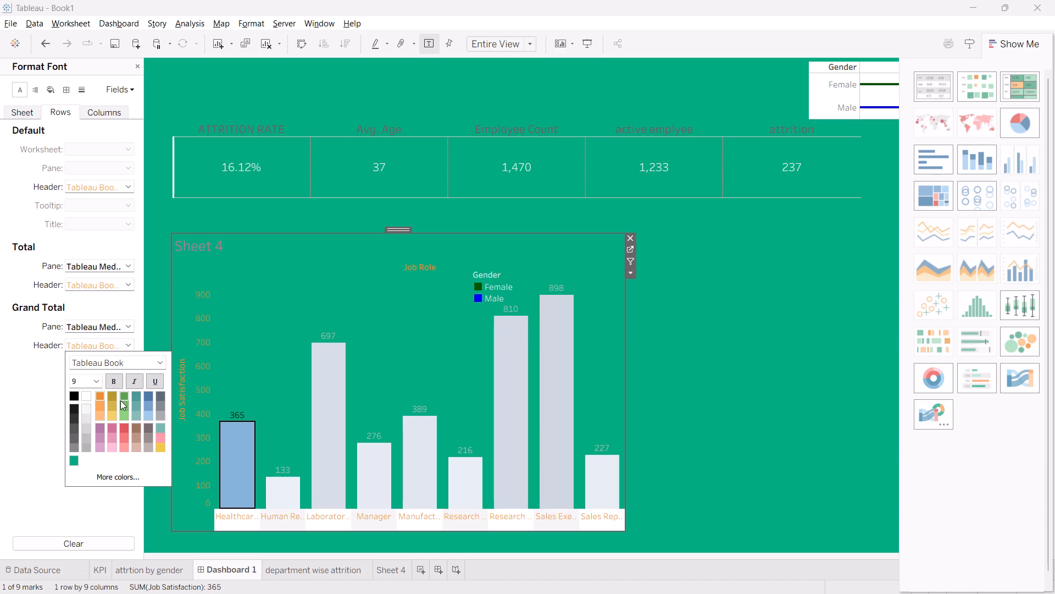
click(120, 400)
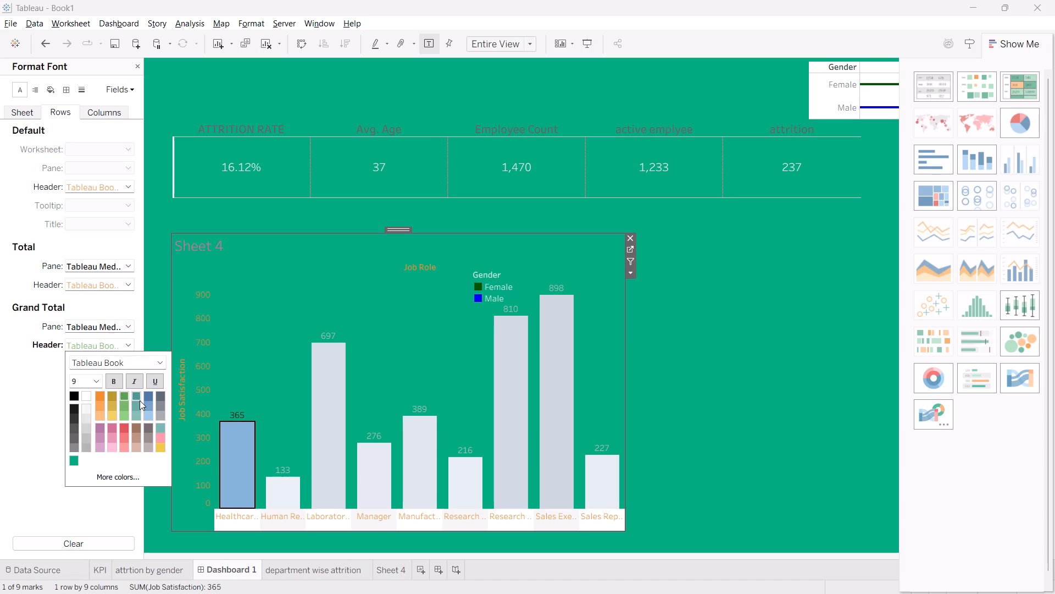
click(140, 400)
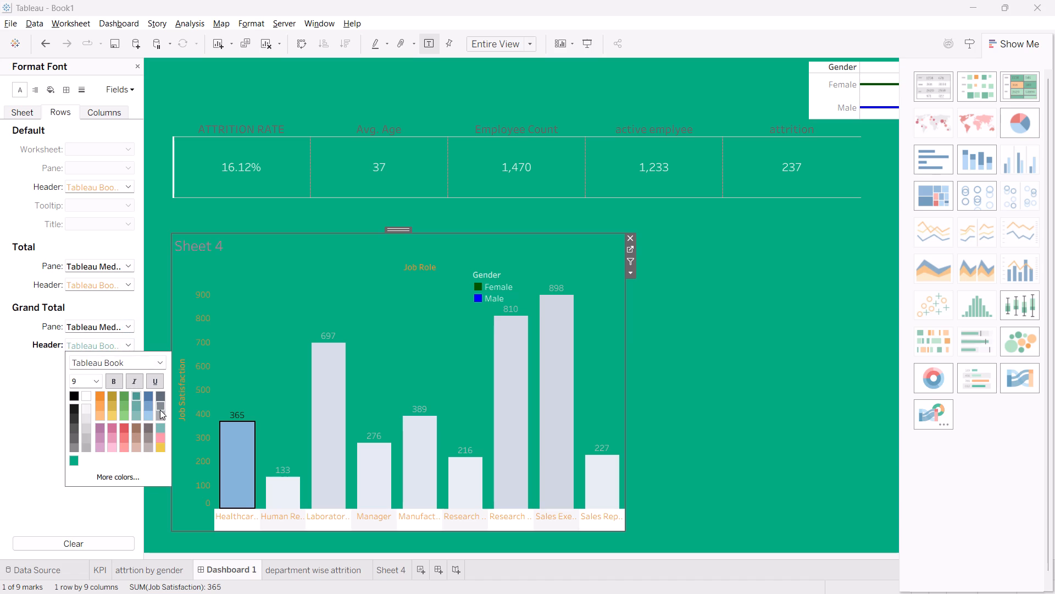
click(162, 409)
click(158, 428)
click(0, 342)
drag(124, 346, 124, 360)
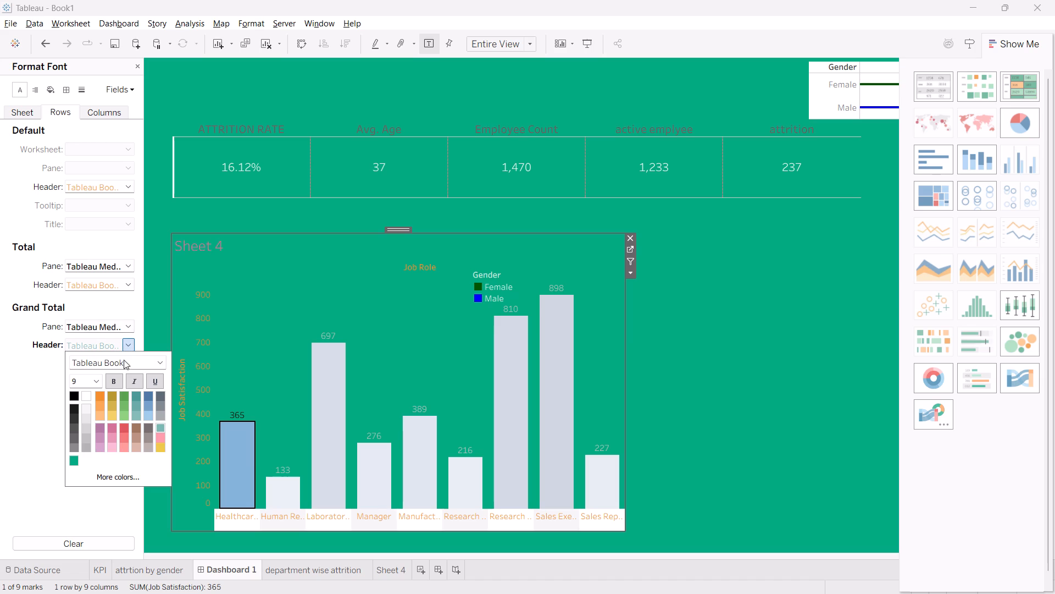
drag(124, 360, 113, 393)
click(113, 393)
click(20, 441)
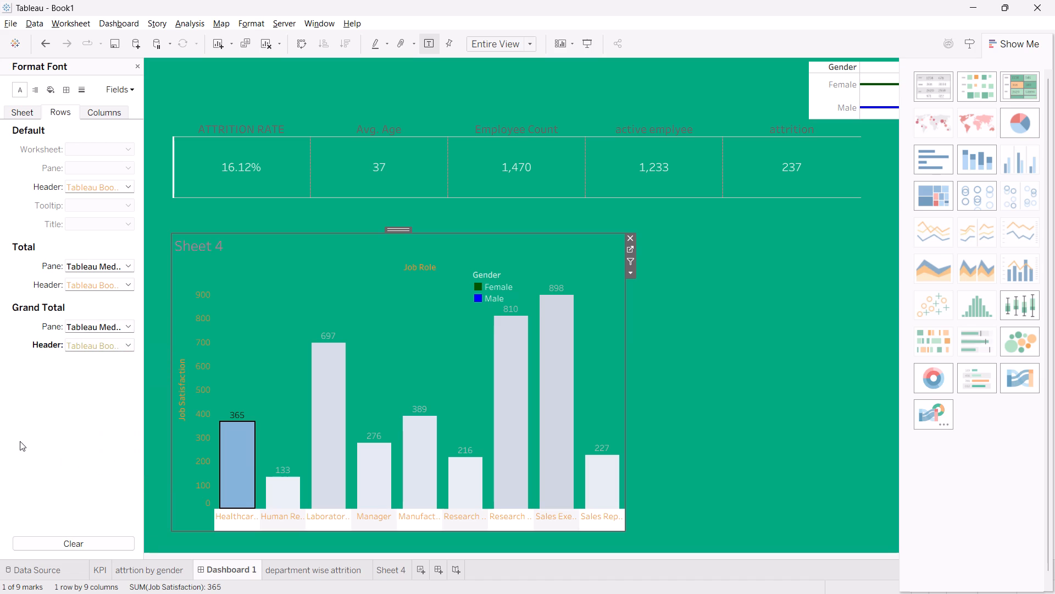
Examine the Sheet 4 chart's font settings at column, row and sheet level, with no bars selected.
click(111, 117)
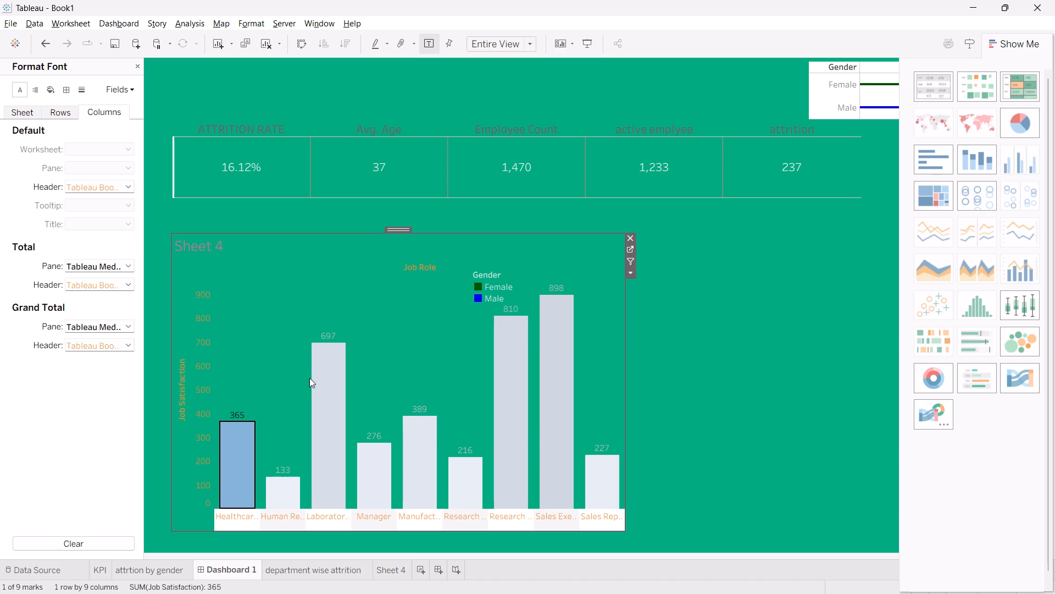
click(327, 391)
click(281, 387)
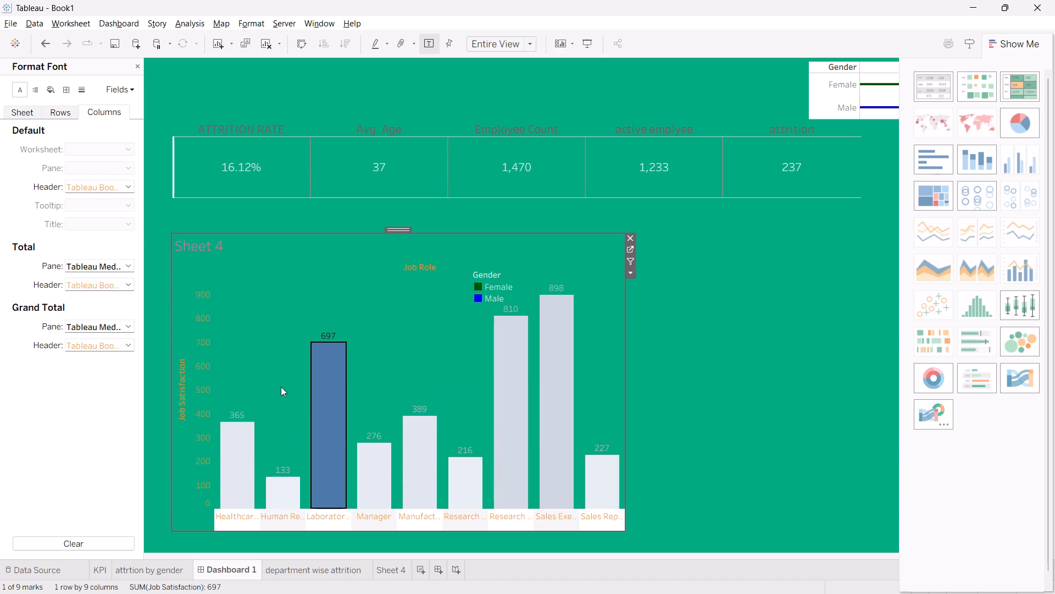
double_click(229, 273)
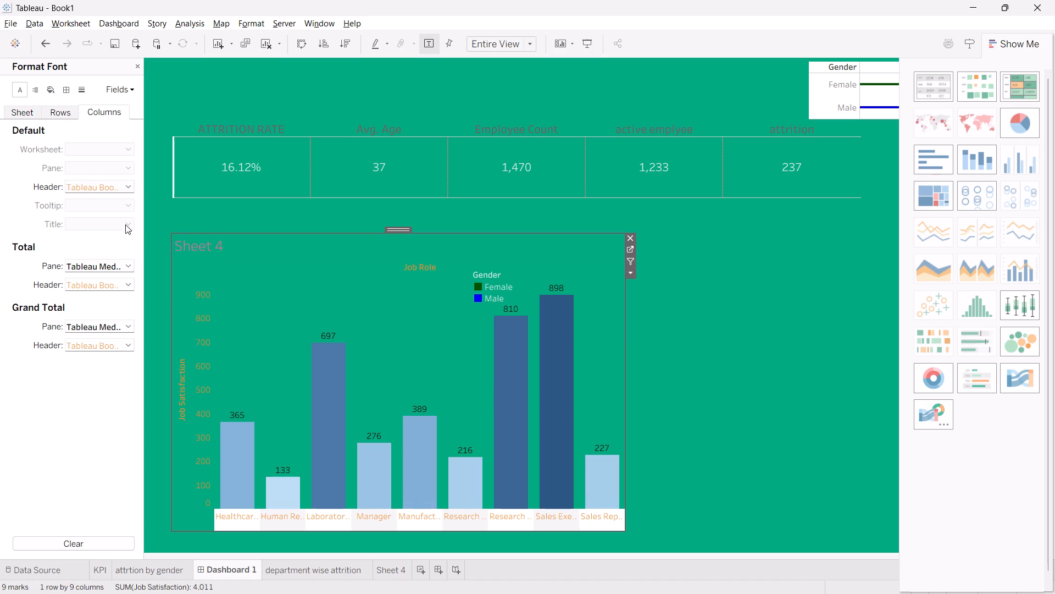
click(73, 112)
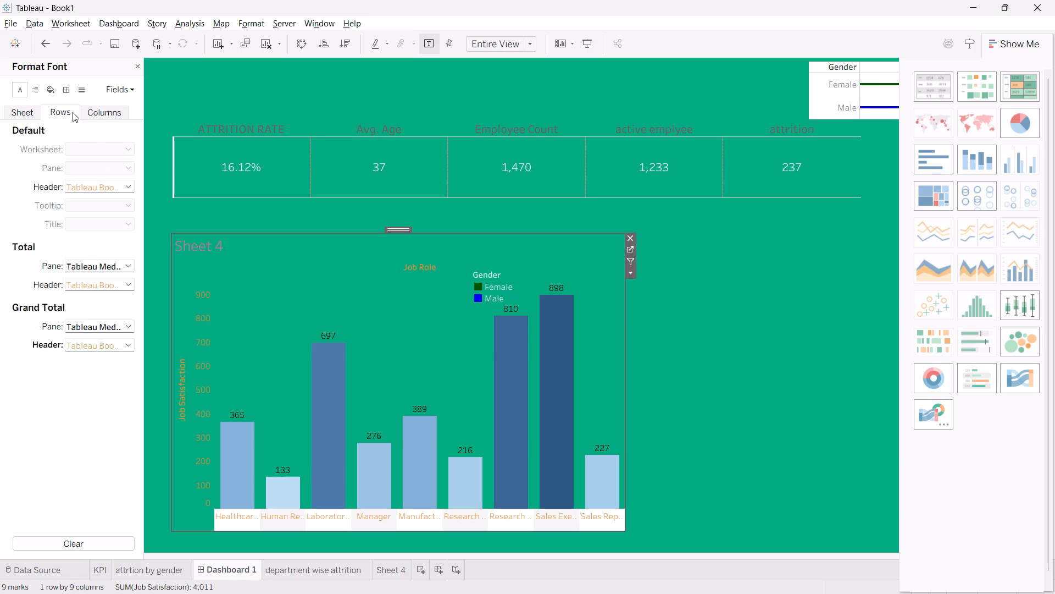
drag(98, 163, 51, 114)
drag(51, 114, 8, 113)
click(8, 113)
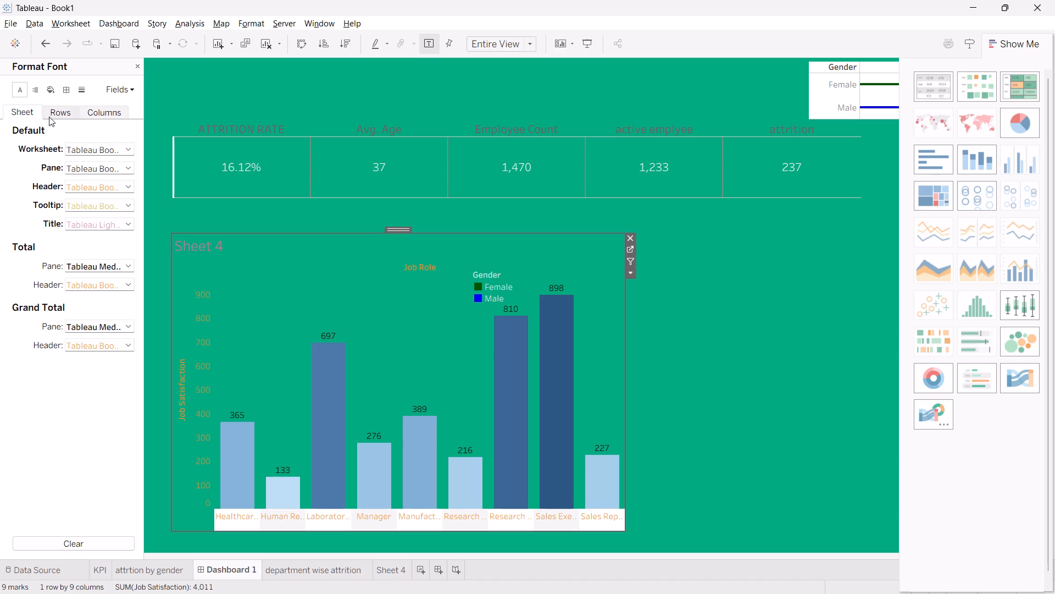
Set the Sheet 4 chart's sheet-level Column Banding header shading to None.
click(53, 94)
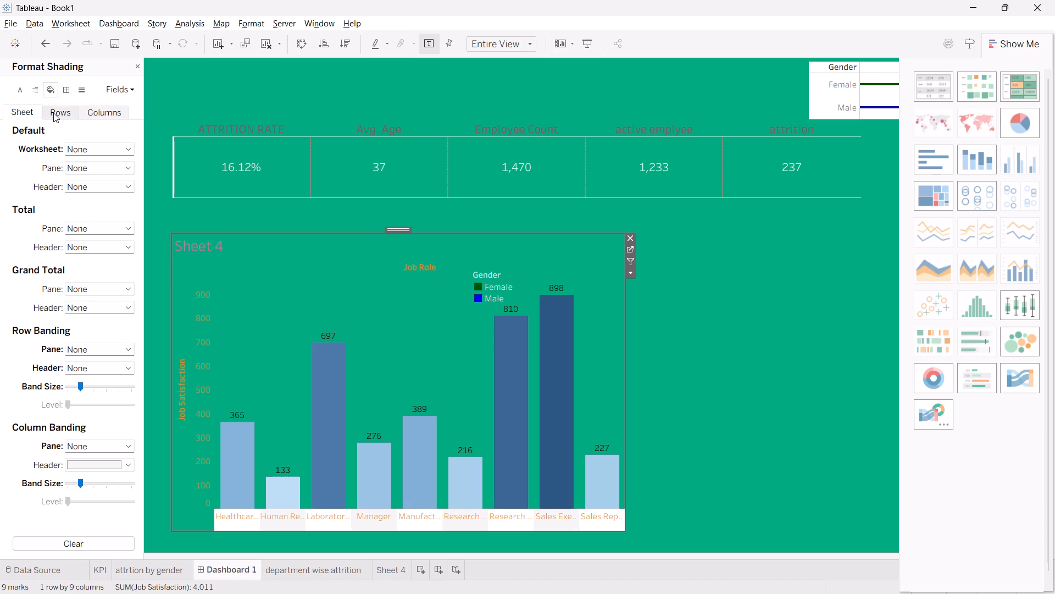
click(53, 113)
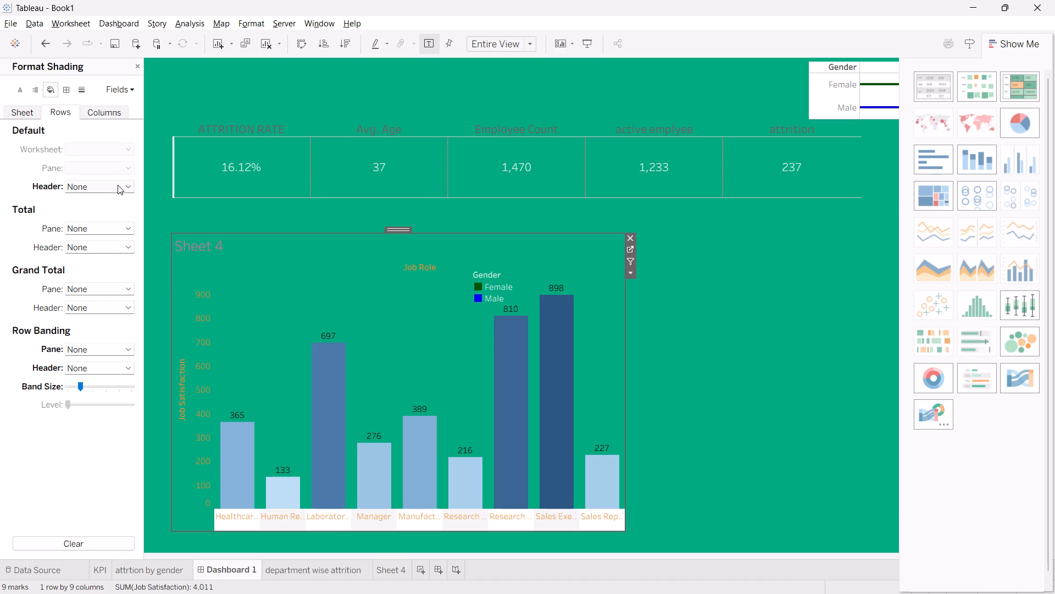
click(17, 111)
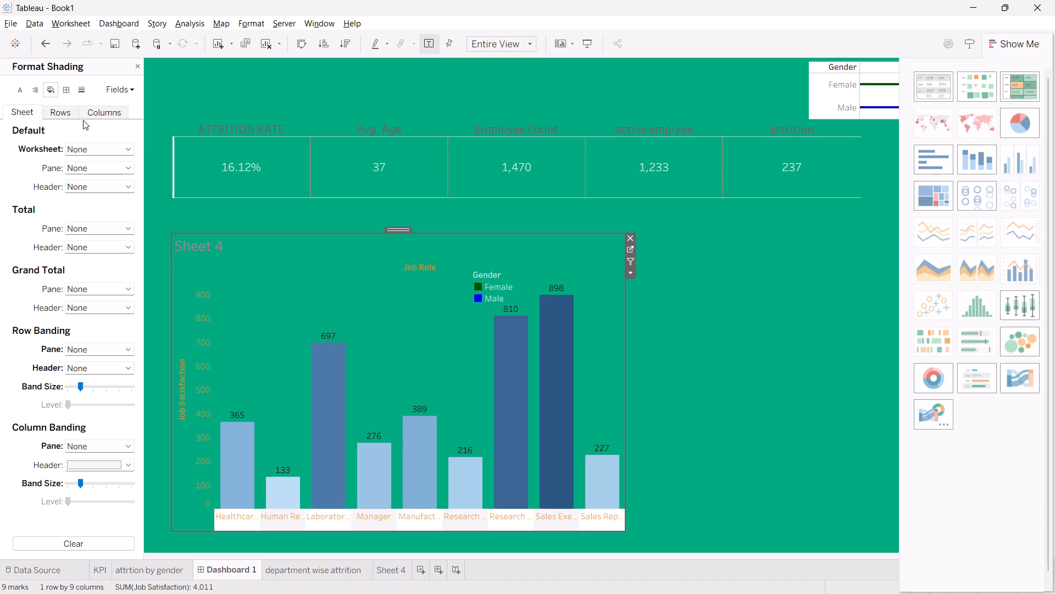
click(109, 101)
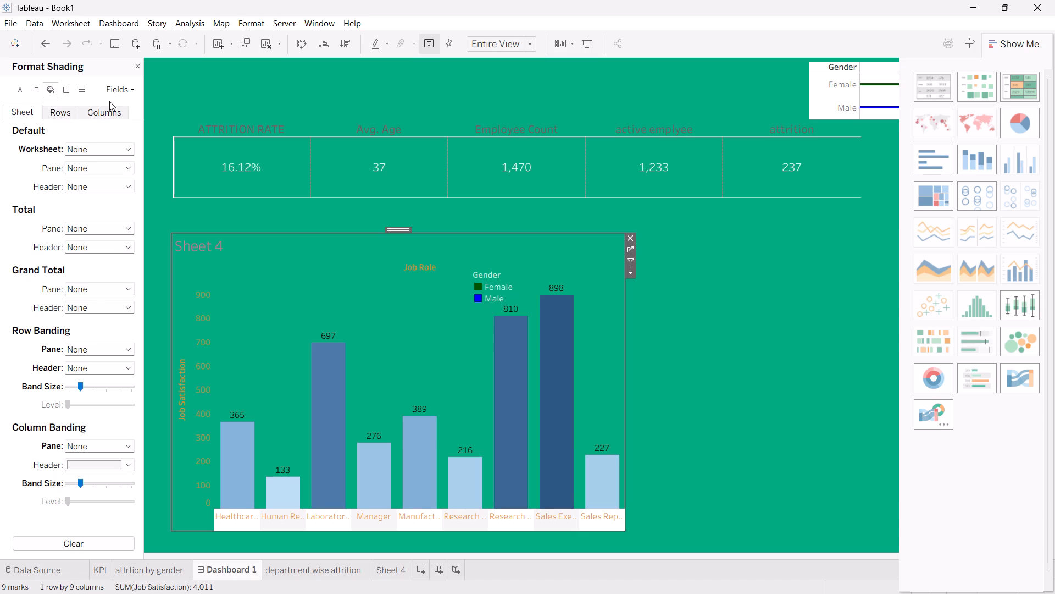
click(127, 468)
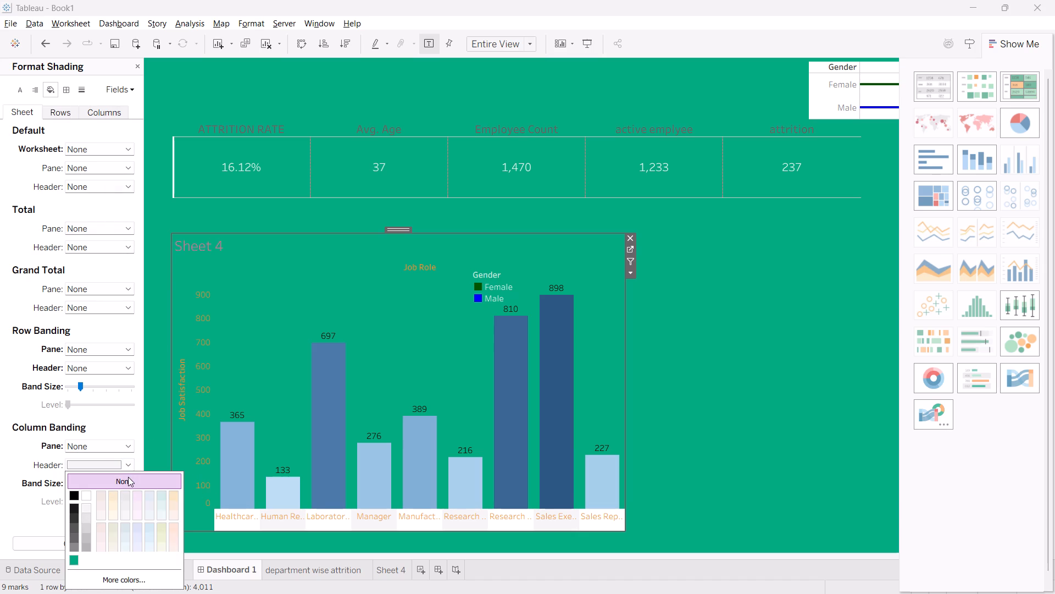
click(128, 477)
click(128, 477)
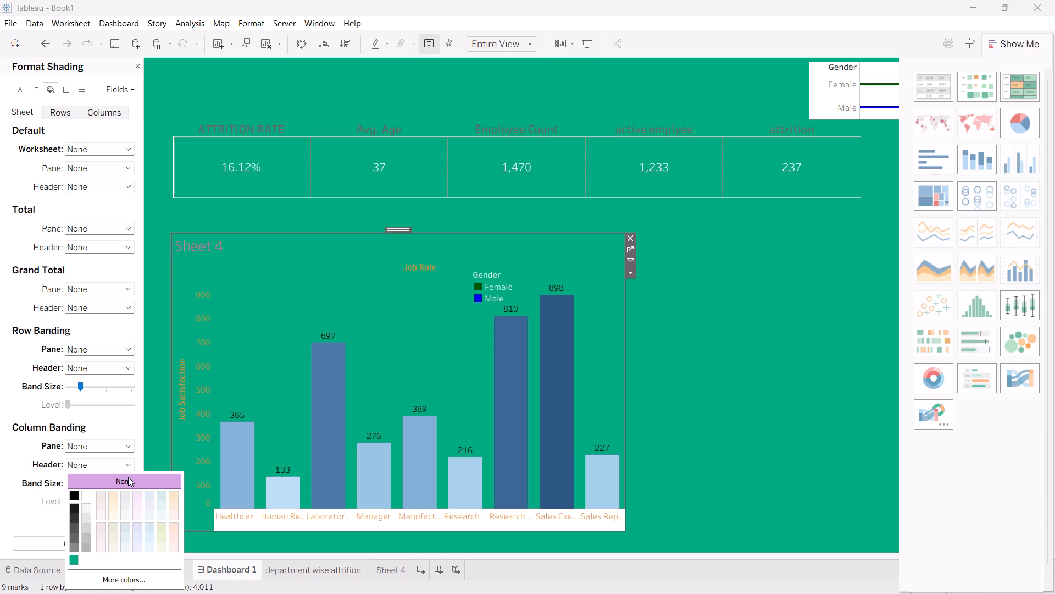
click(137, 423)
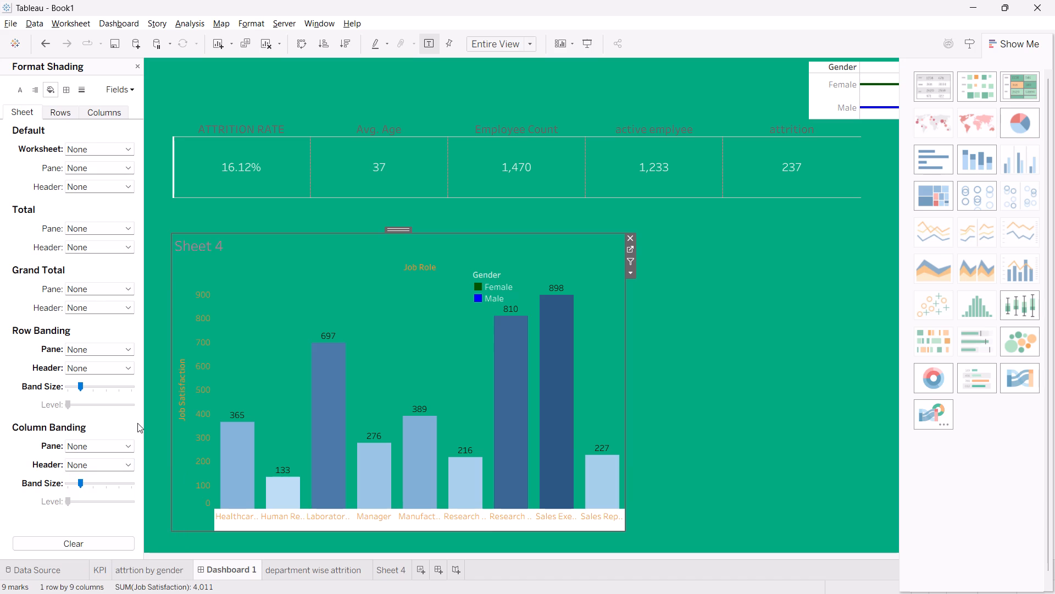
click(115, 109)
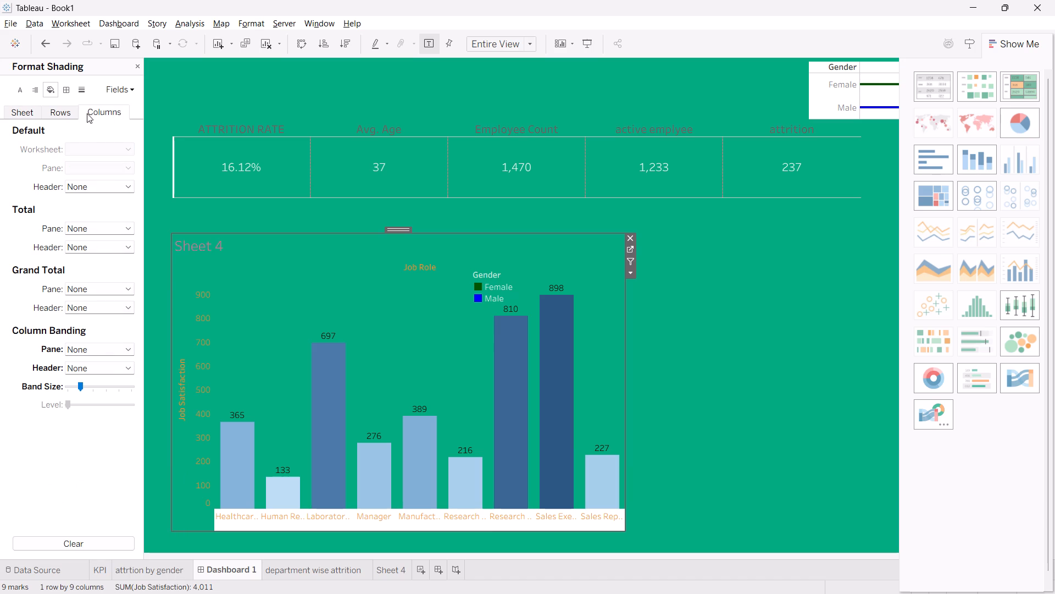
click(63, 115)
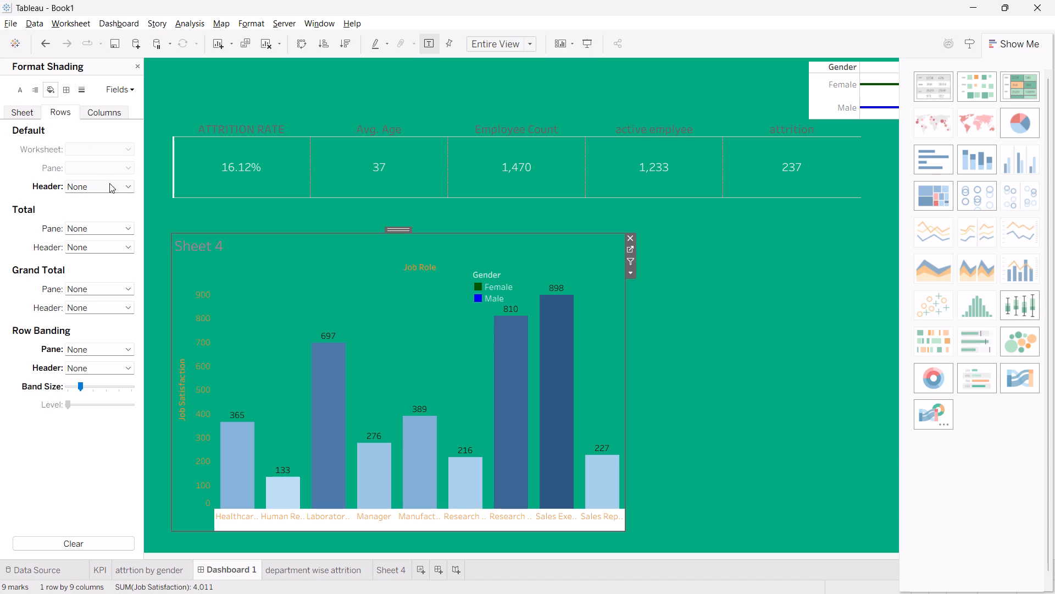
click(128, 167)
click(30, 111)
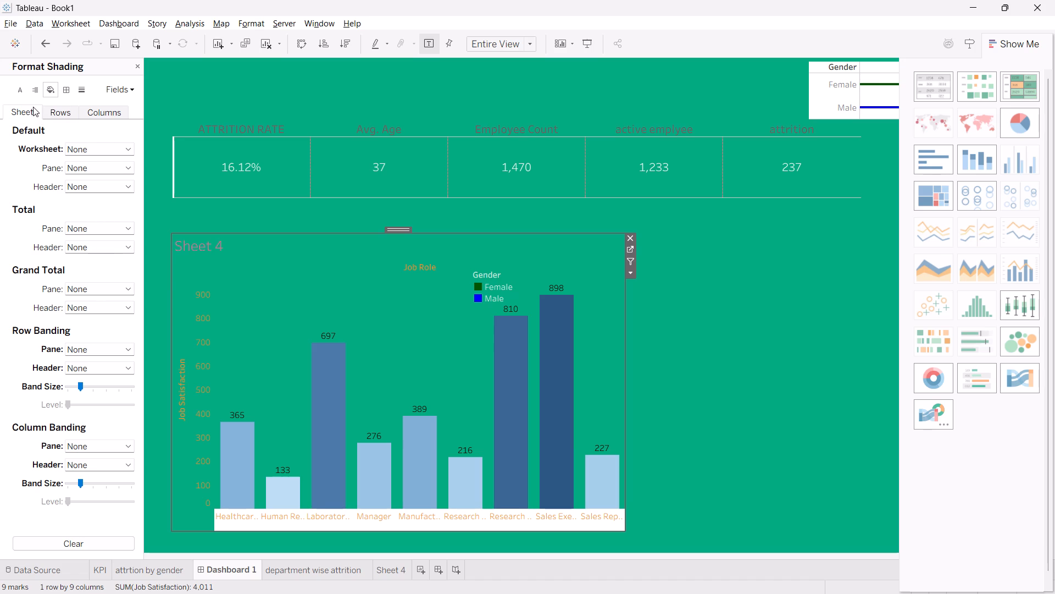
Set the Sheet 4 chart's sheet-level default worksheet font colour to white.
click(23, 90)
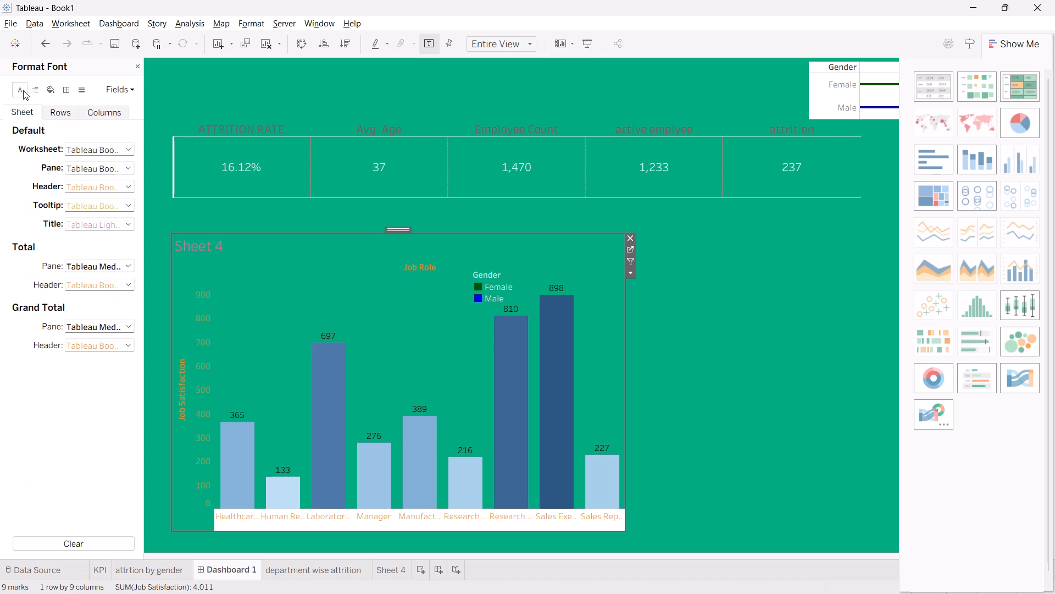
click(23, 90)
click(125, 146)
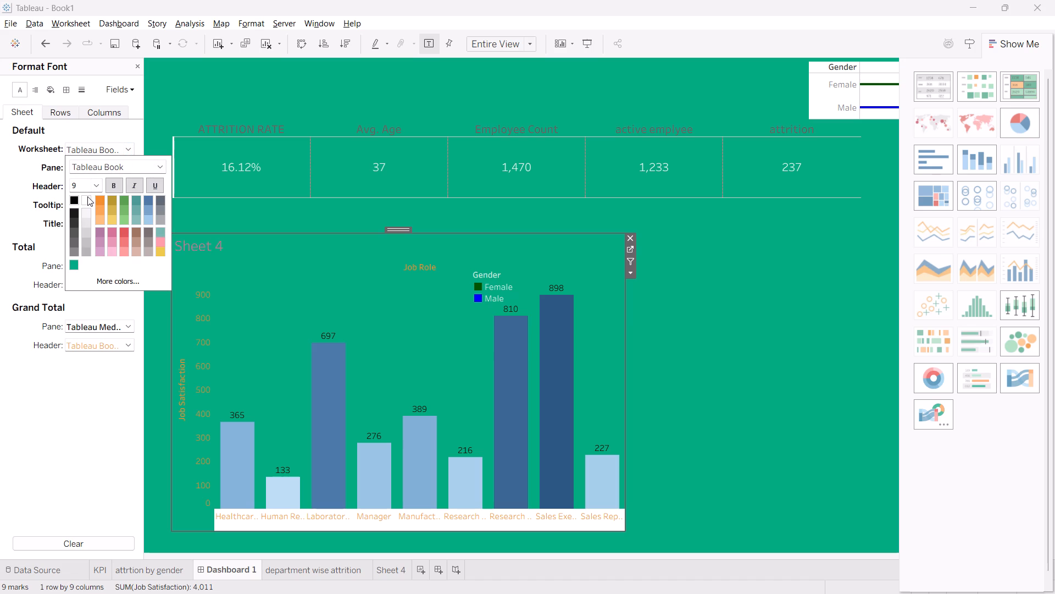
click(87, 196)
click(253, 285)
click(253, 285)
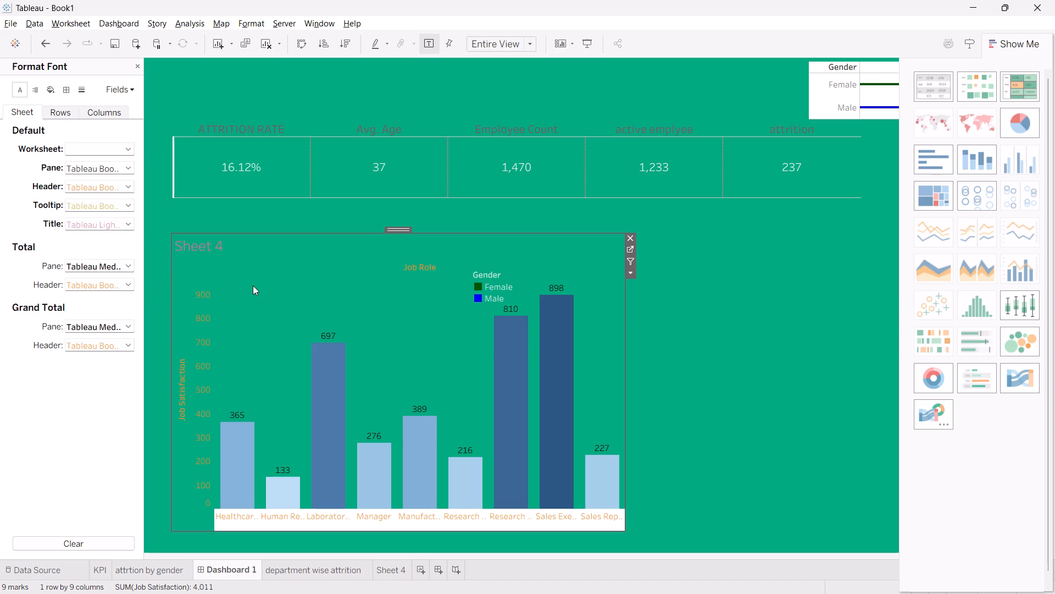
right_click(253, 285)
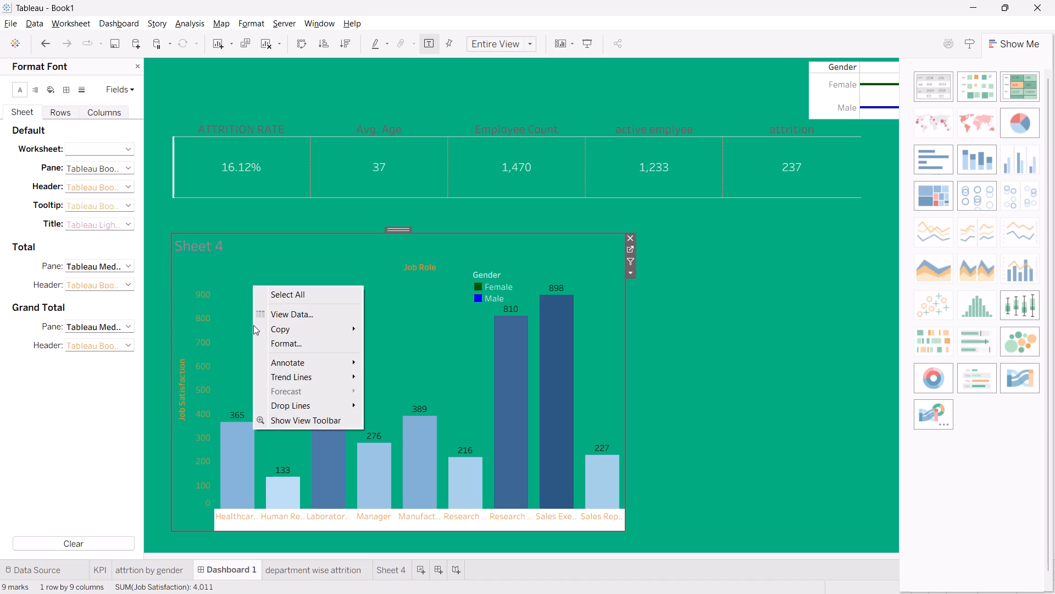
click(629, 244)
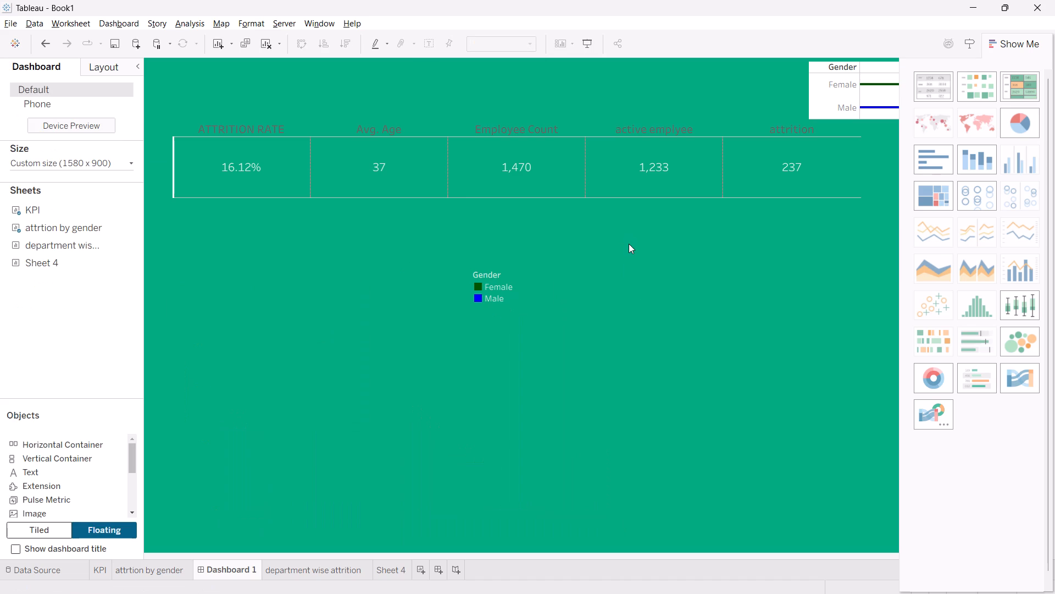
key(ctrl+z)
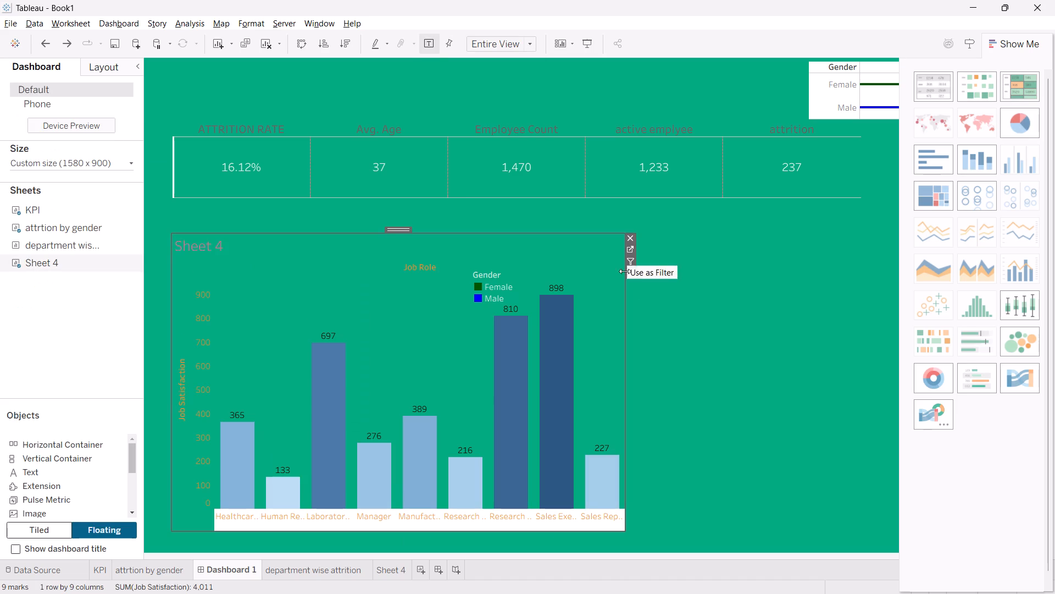
Open the Sheet 4 worksheet from its chart on Dashboard 1.
click(632, 249)
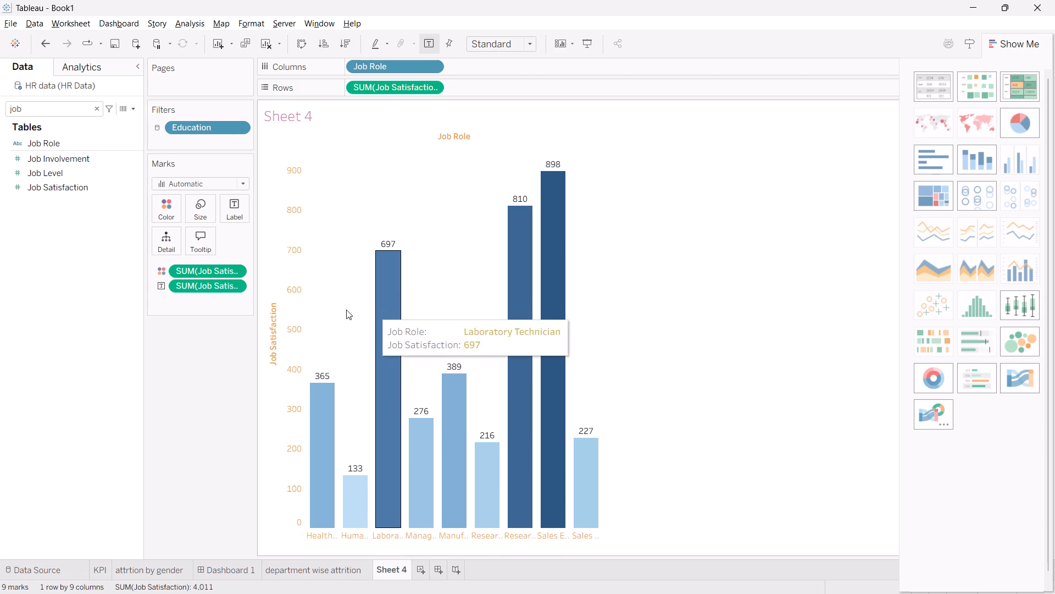
Recolour the Sheet 4 bars with a custom sequential Job Satisfaction palette based on pink #D37295.
click(157, 218)
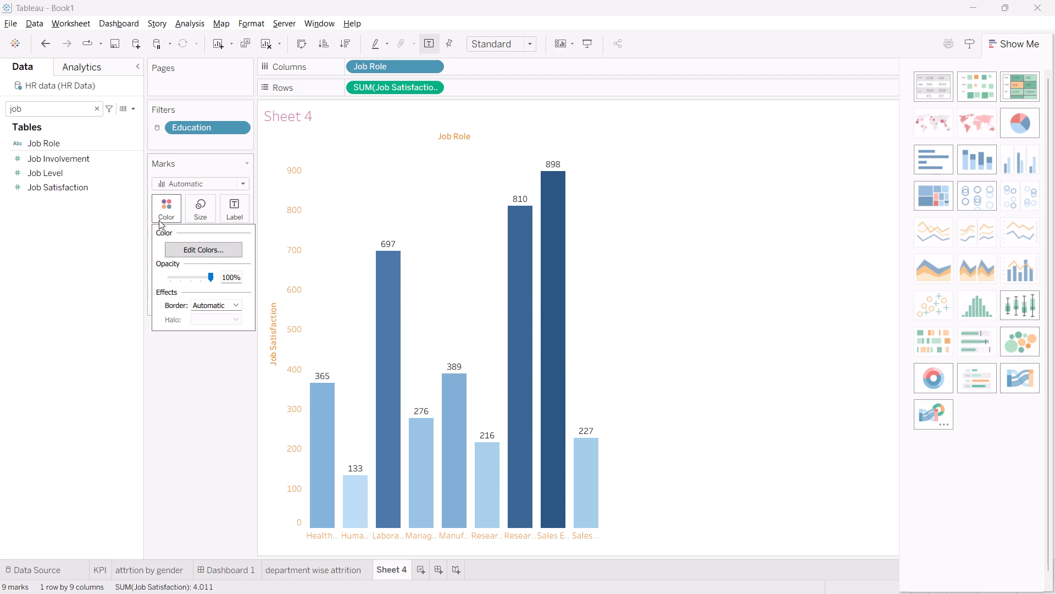
click(184, 254)
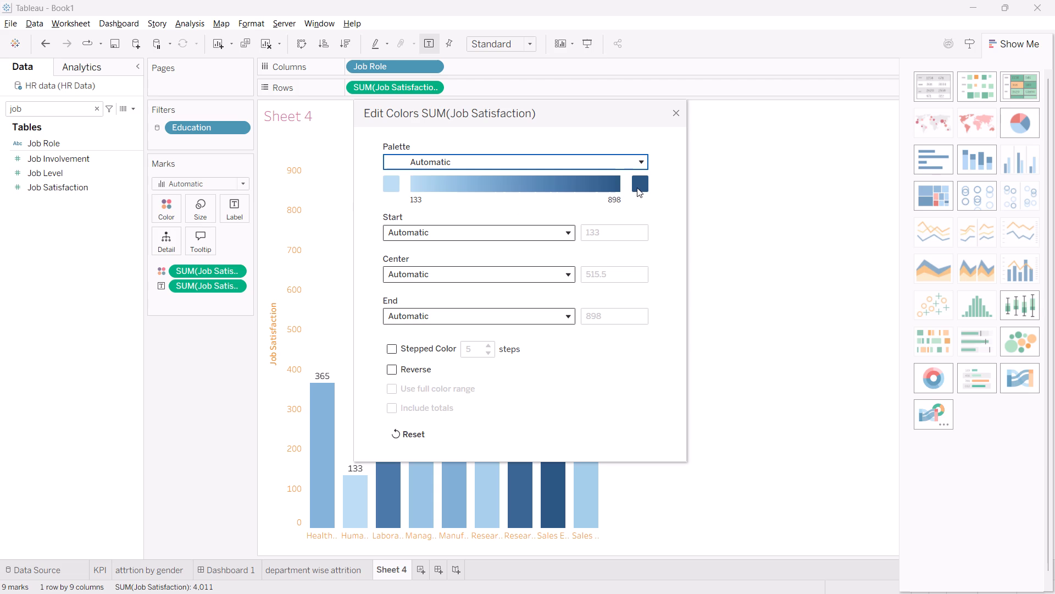
double_click(638, 188)
double_click(638, 185)
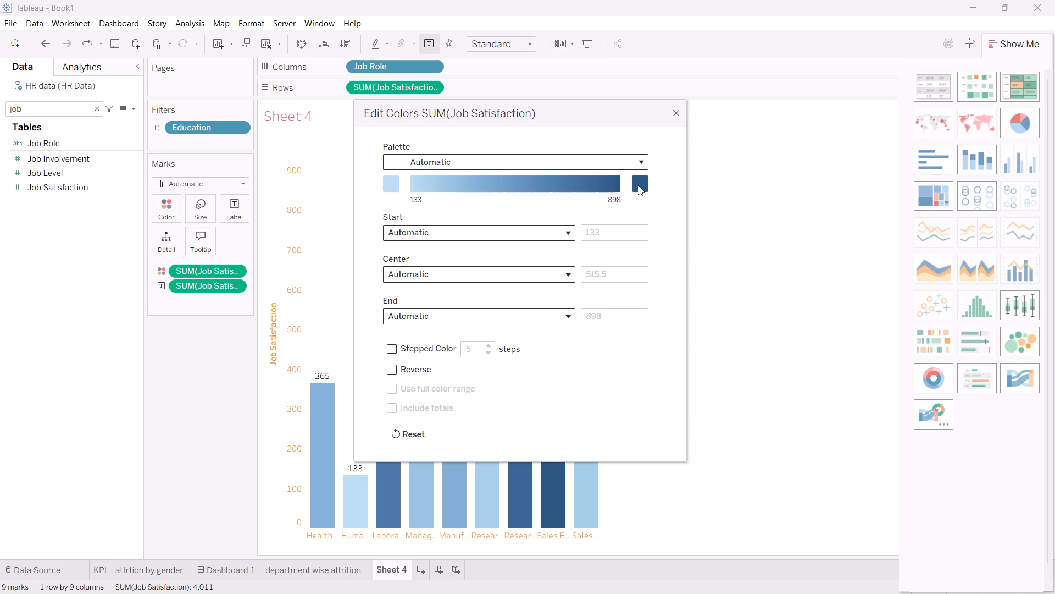
click(638, 185)
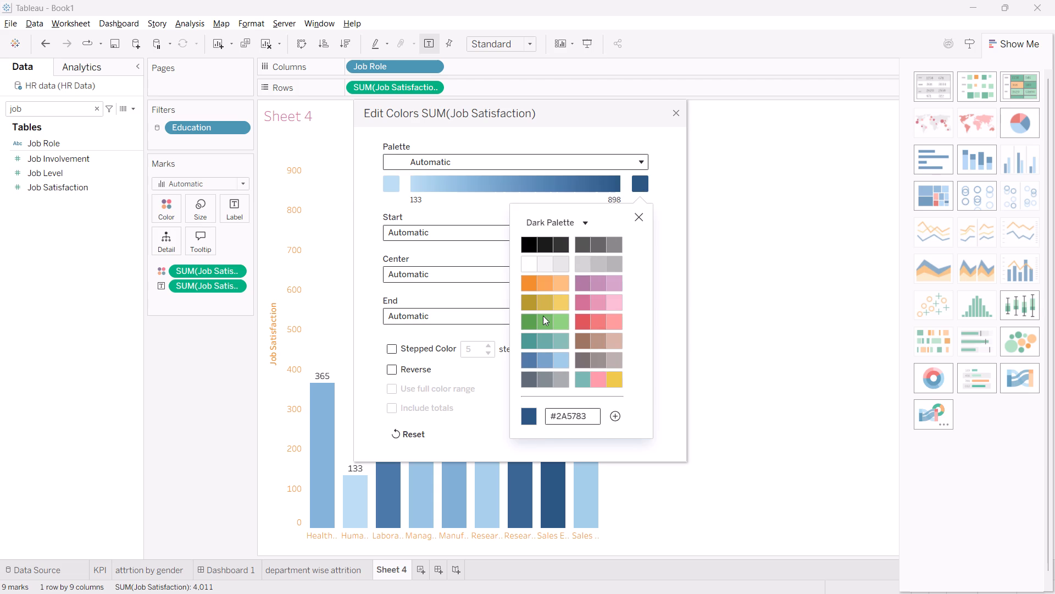
click(595, 304)
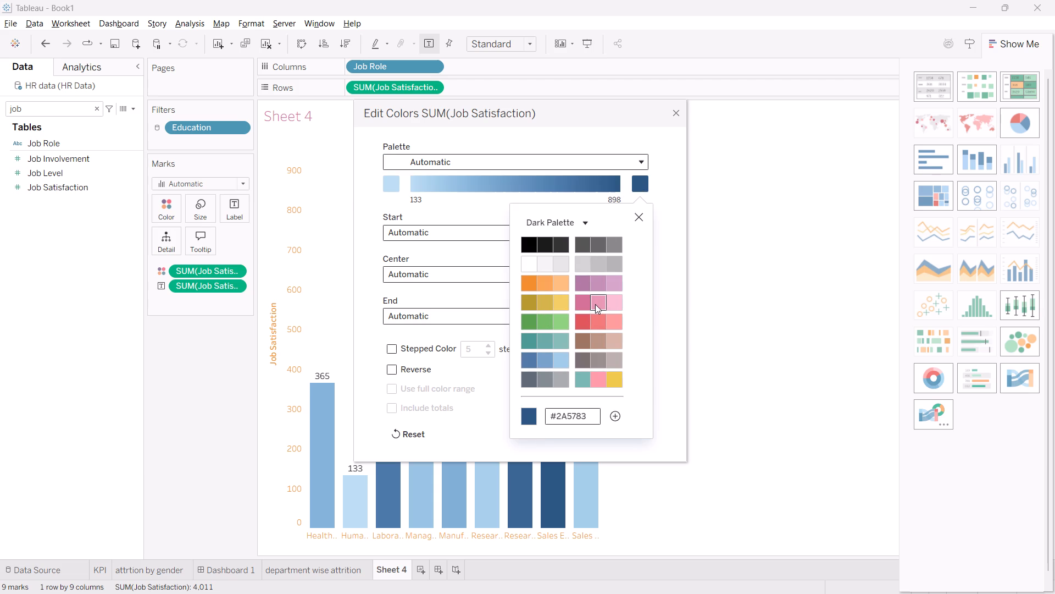
click(582, 304)
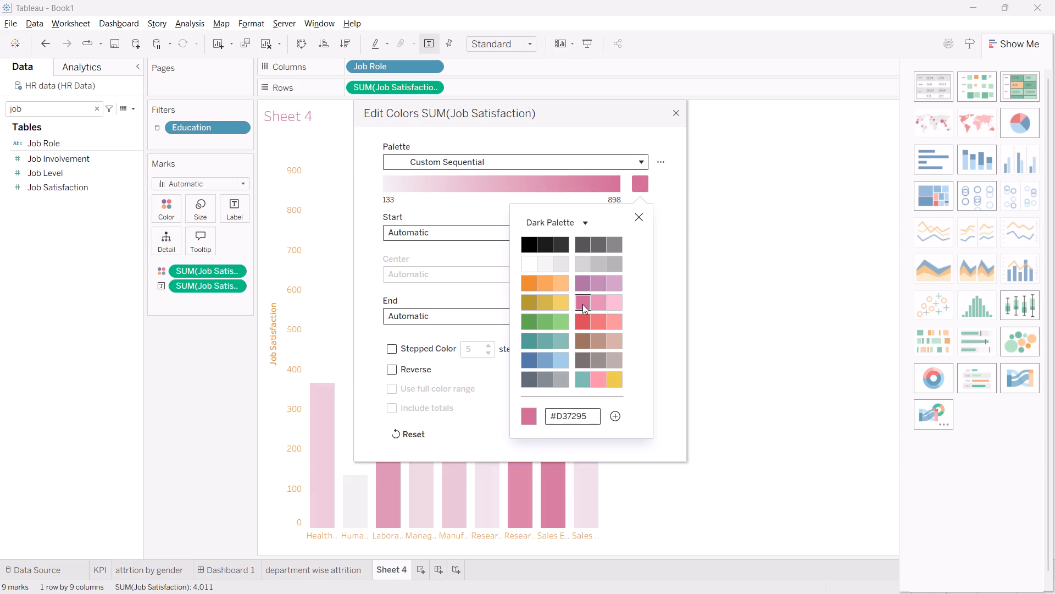
click(701, 394)
click(643, 222)
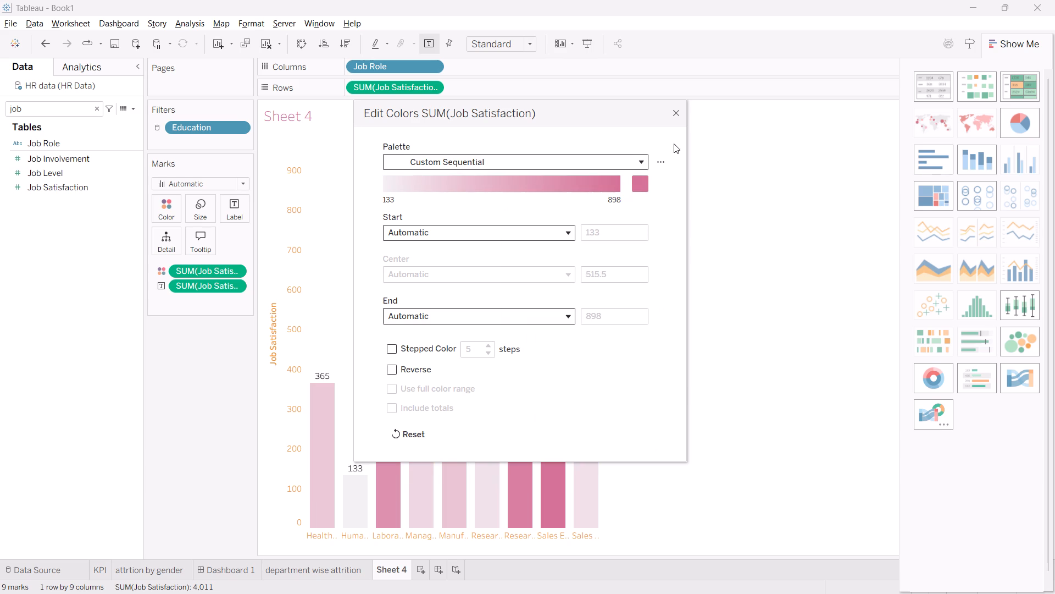
click(677, 118)
click(674, 111)
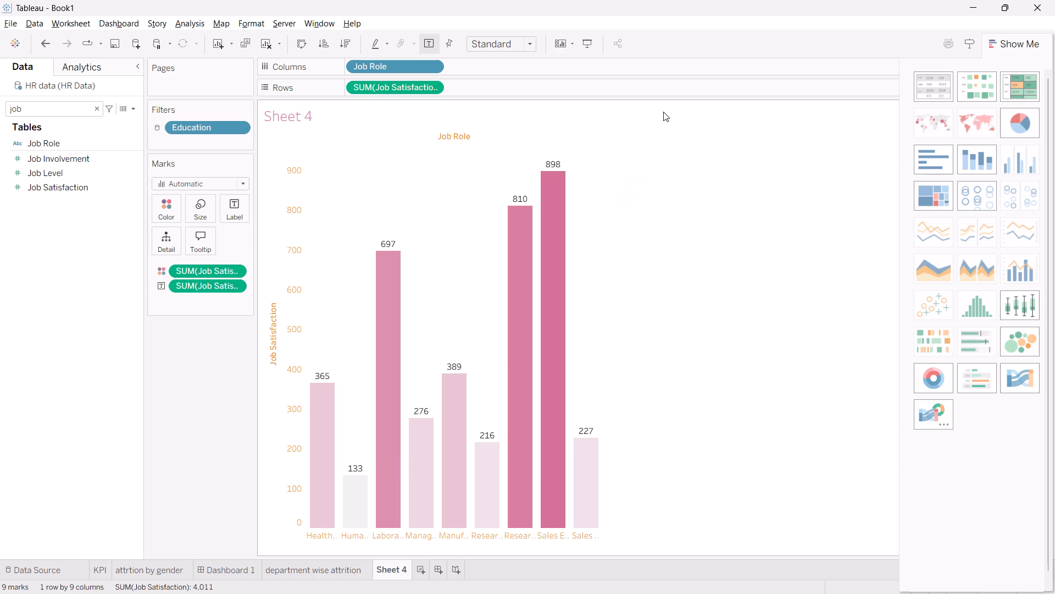
Set the font colour of the Sheet 4 bars' Job Satisfaction value labels to orange.
double_click(231, 210)
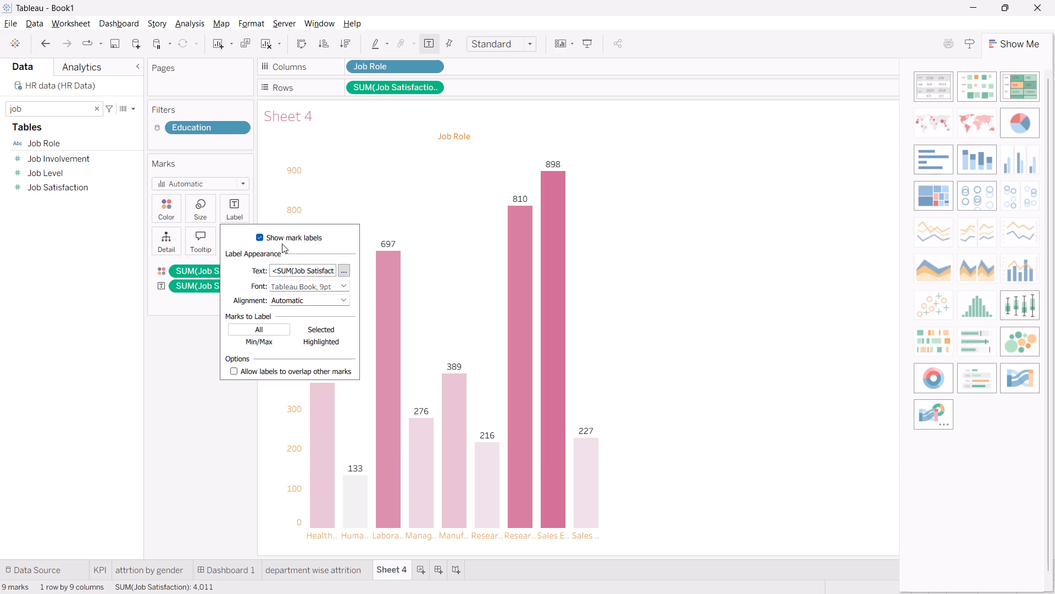
click(345, 272)
drag(580, 249, 477, 247)
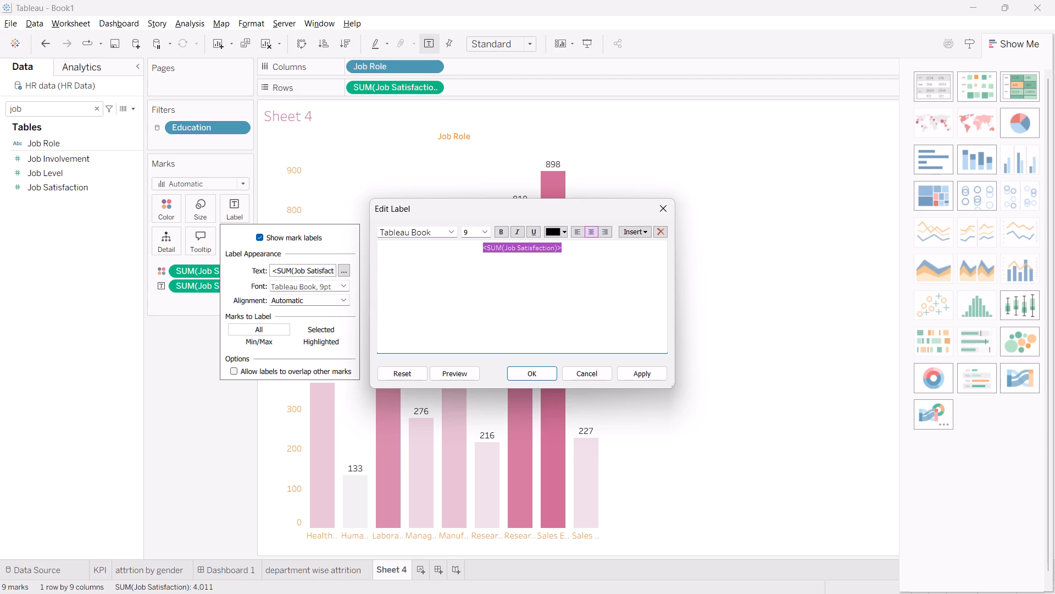
click(562, 234)
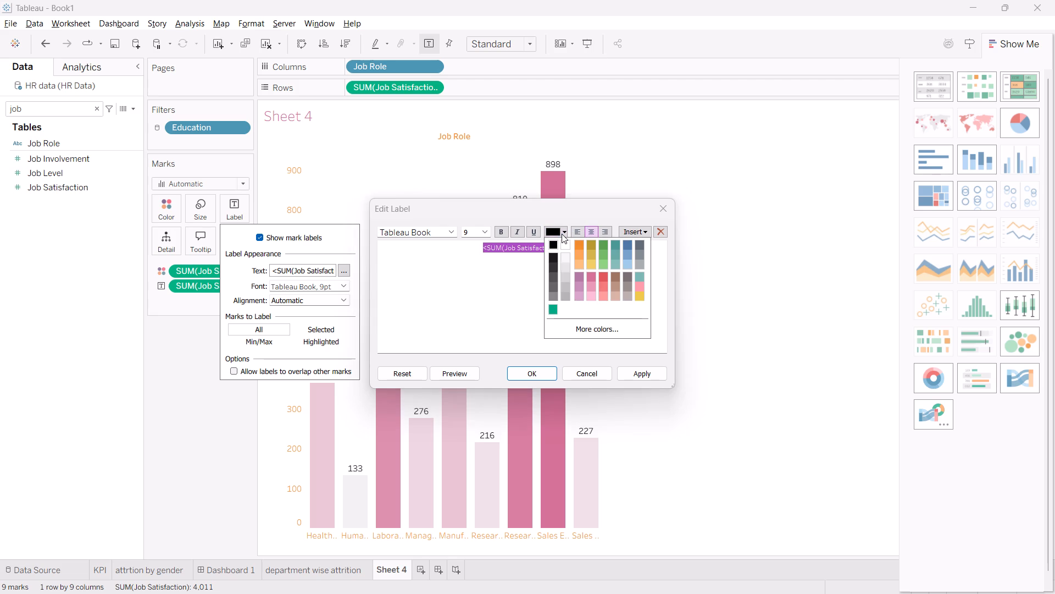
click(577, 244)
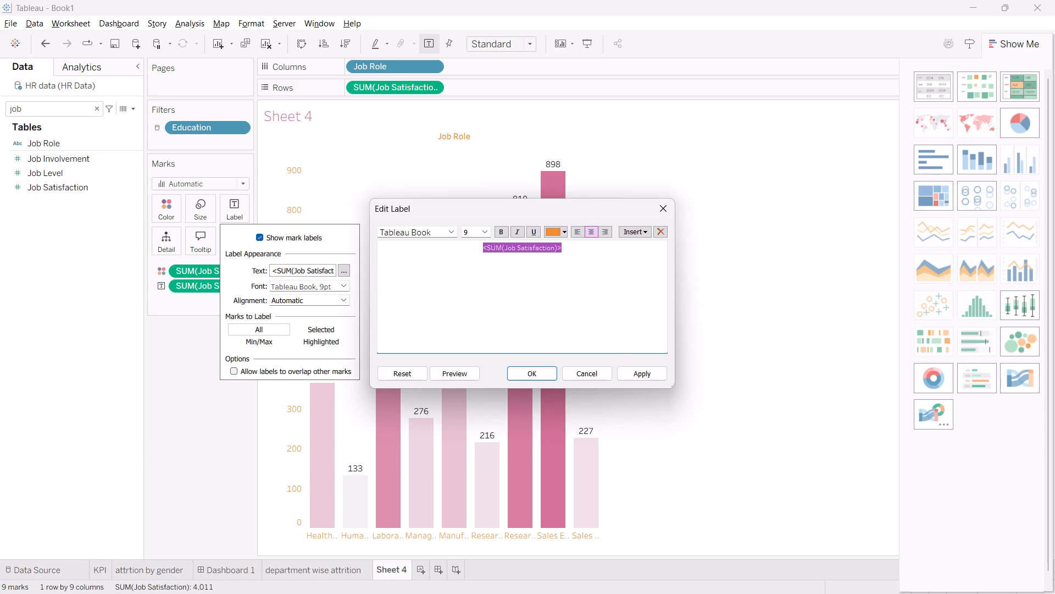
click(629, 367)
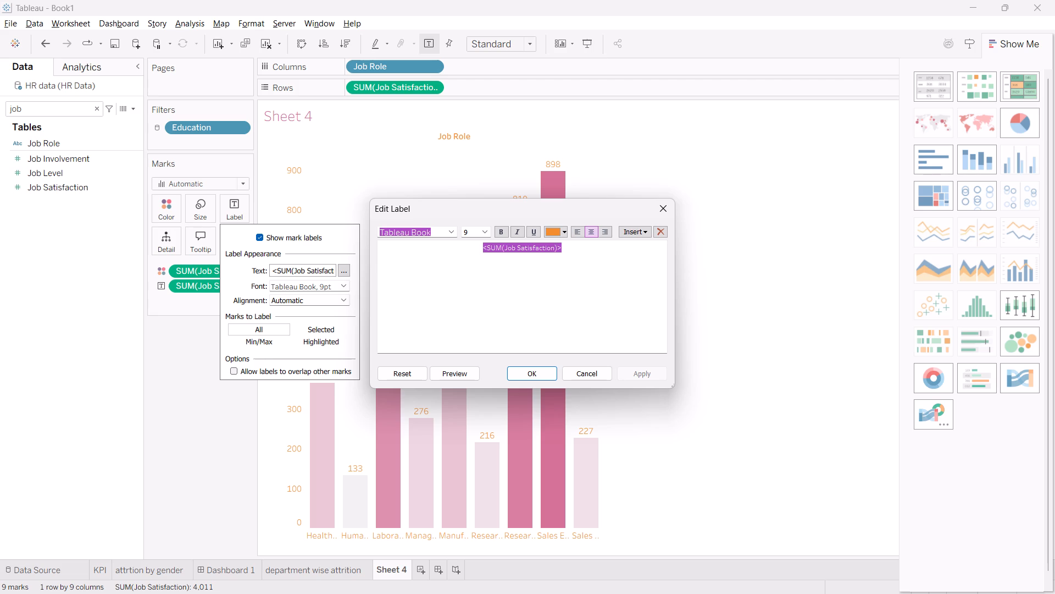
click(535, 369)
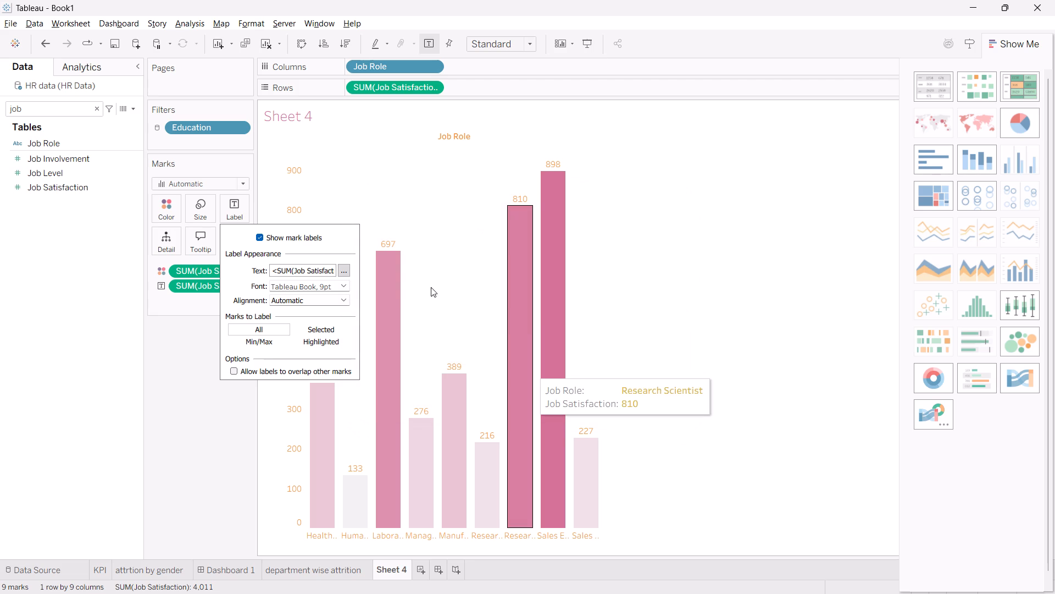
click(446, 228)
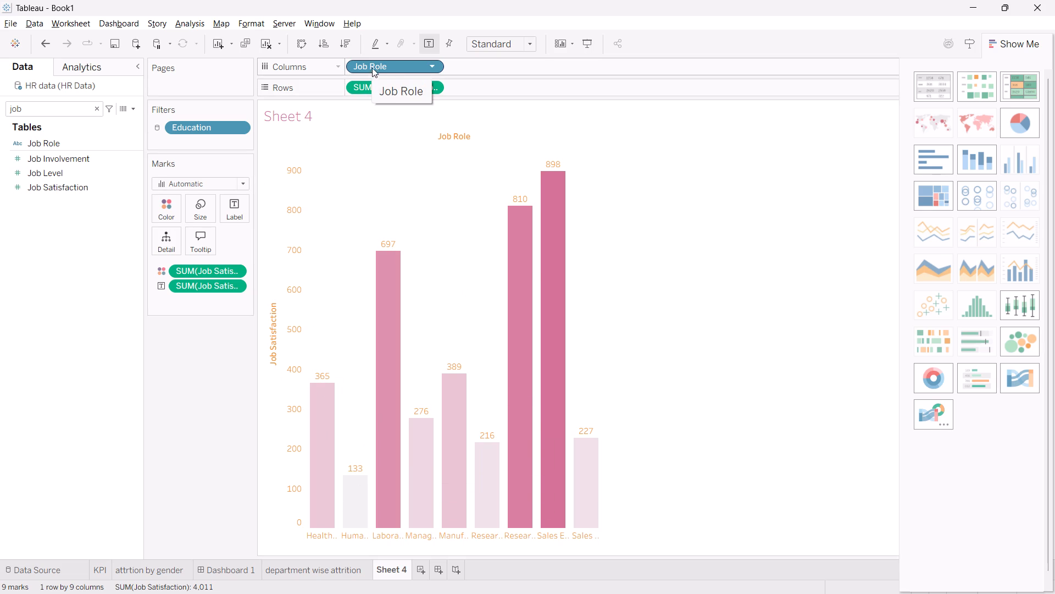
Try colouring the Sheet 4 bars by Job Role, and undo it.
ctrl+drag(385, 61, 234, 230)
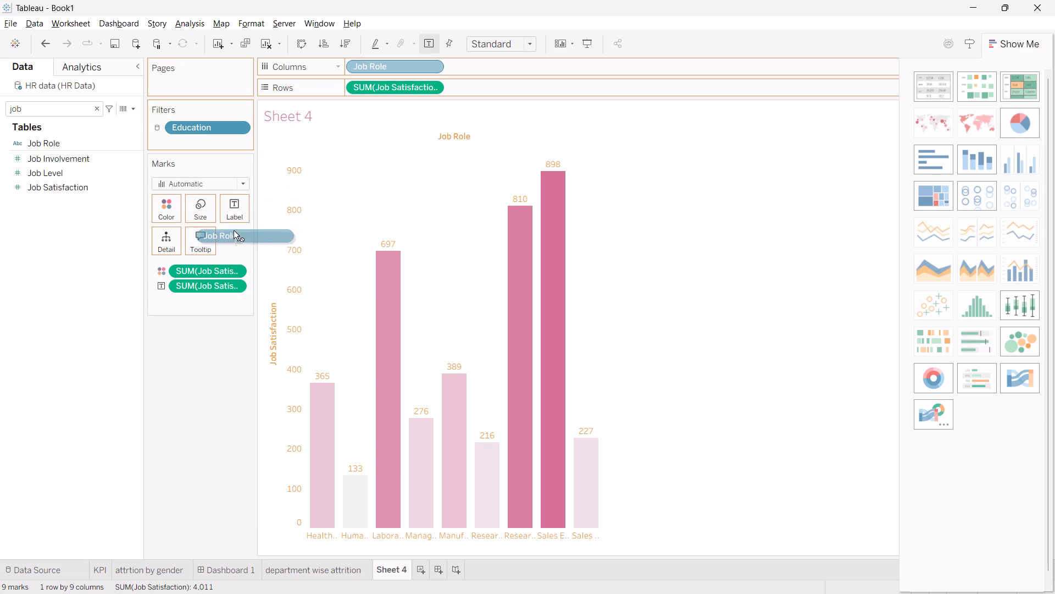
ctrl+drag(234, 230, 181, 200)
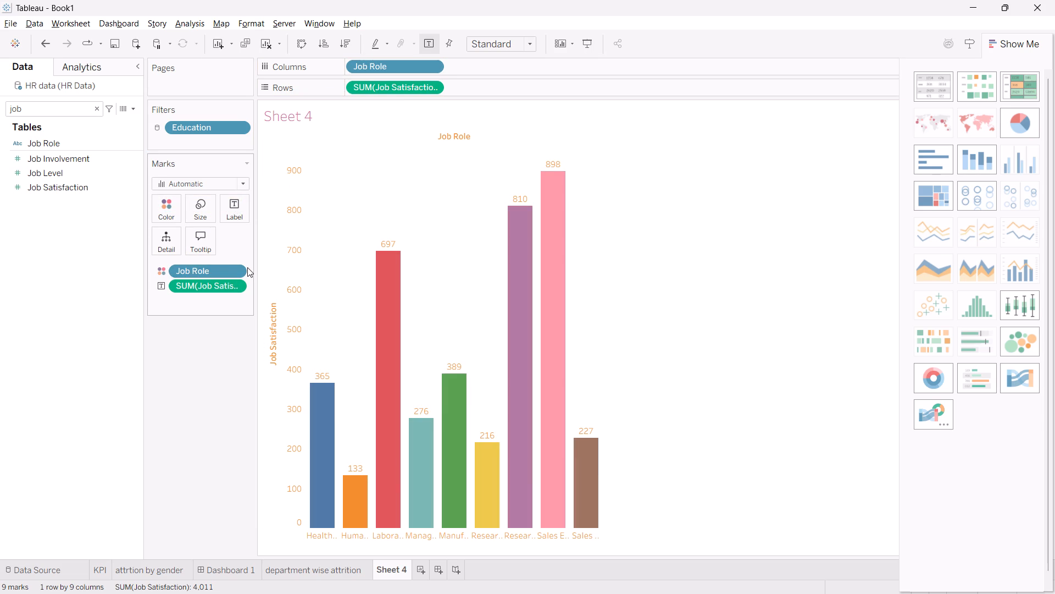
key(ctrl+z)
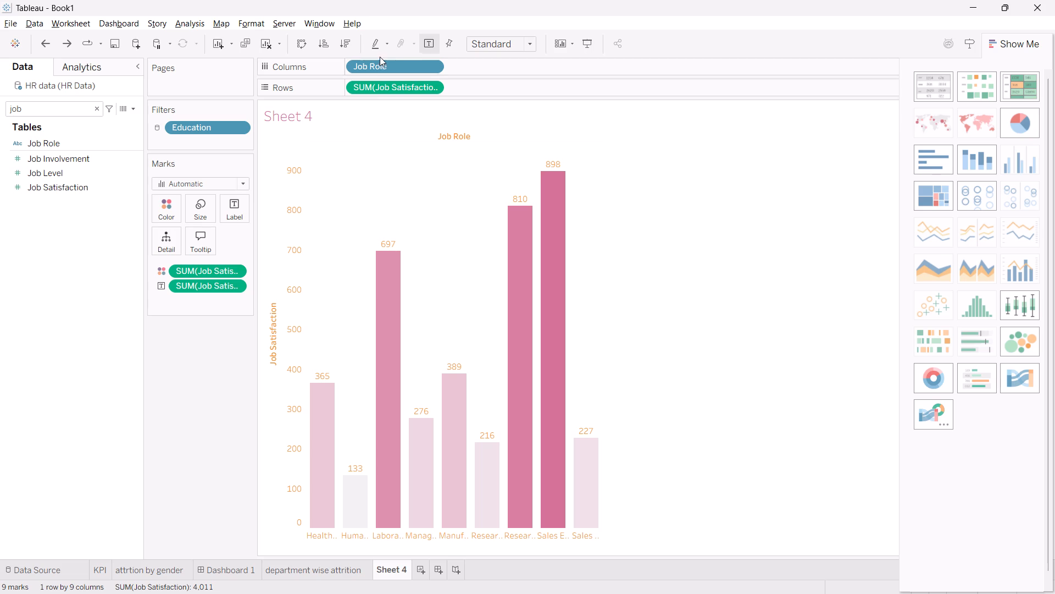
Add Job Role from the columns to the Sheet 4 bars' mark labels.
ctrl+drag(382, 61, 245, 208)
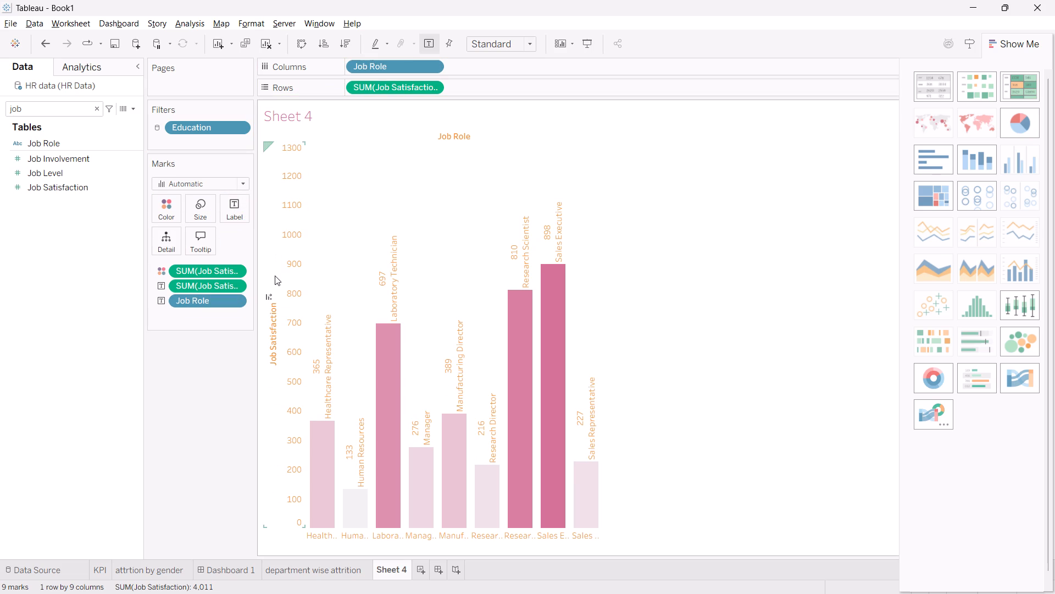
click(231, 302)
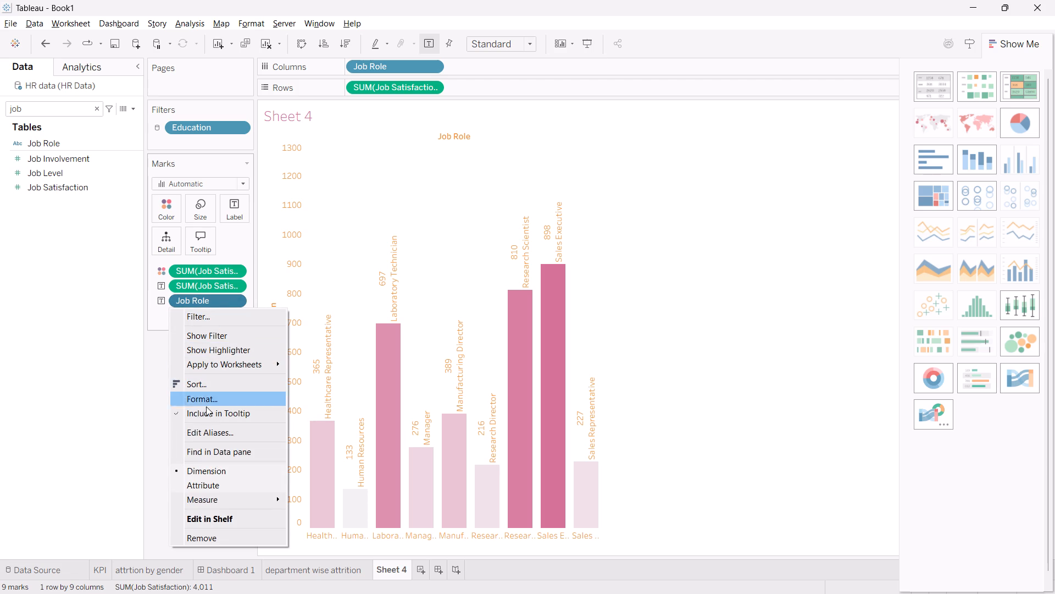
drag(142, 475, 231, 318)
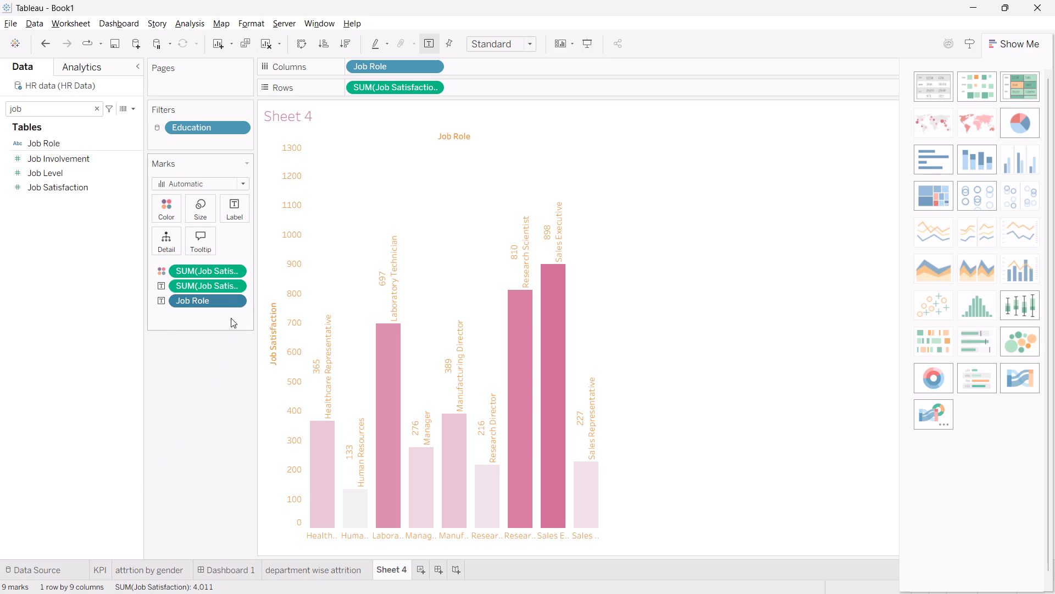
Hide the mark labels on the Sheet 4 bars.
drag(231, 318, 241, 208)
click(241, 208)
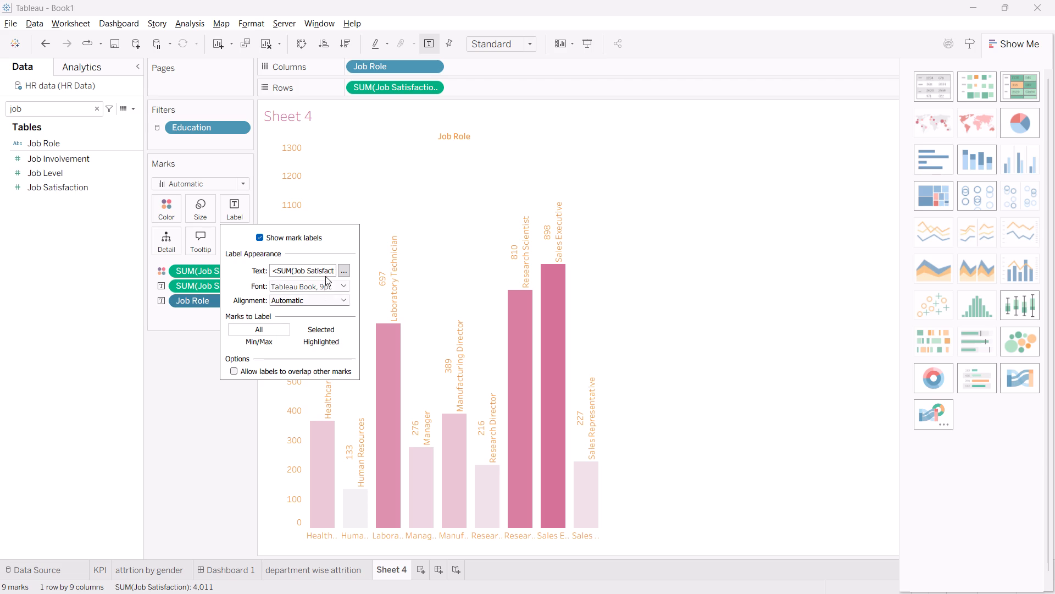
click(258, 237)
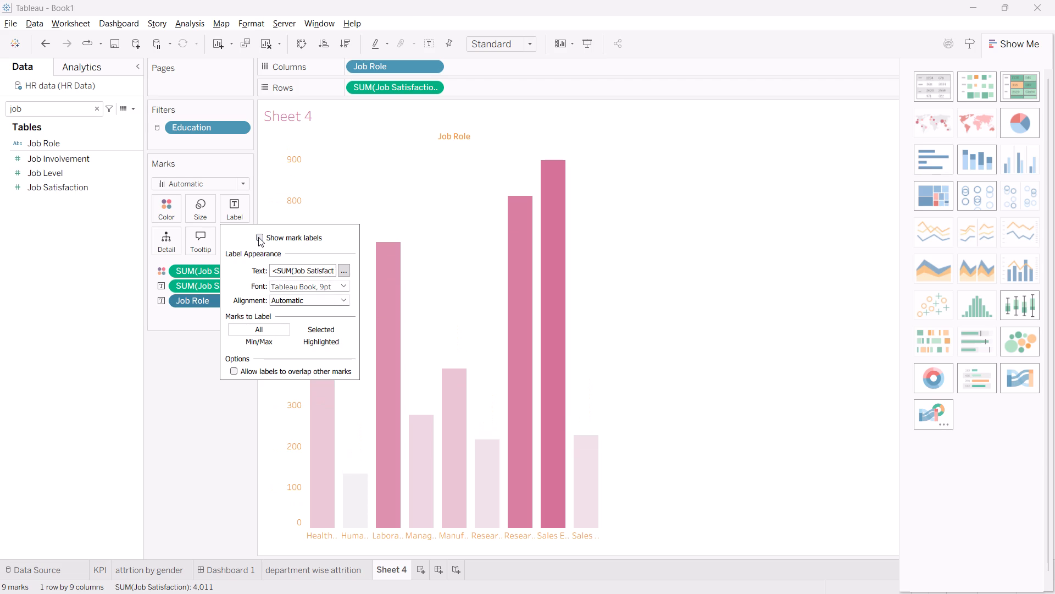
Set the font colour of the Job Role line in the Sheet 4 label text to black.
click(346, 266)
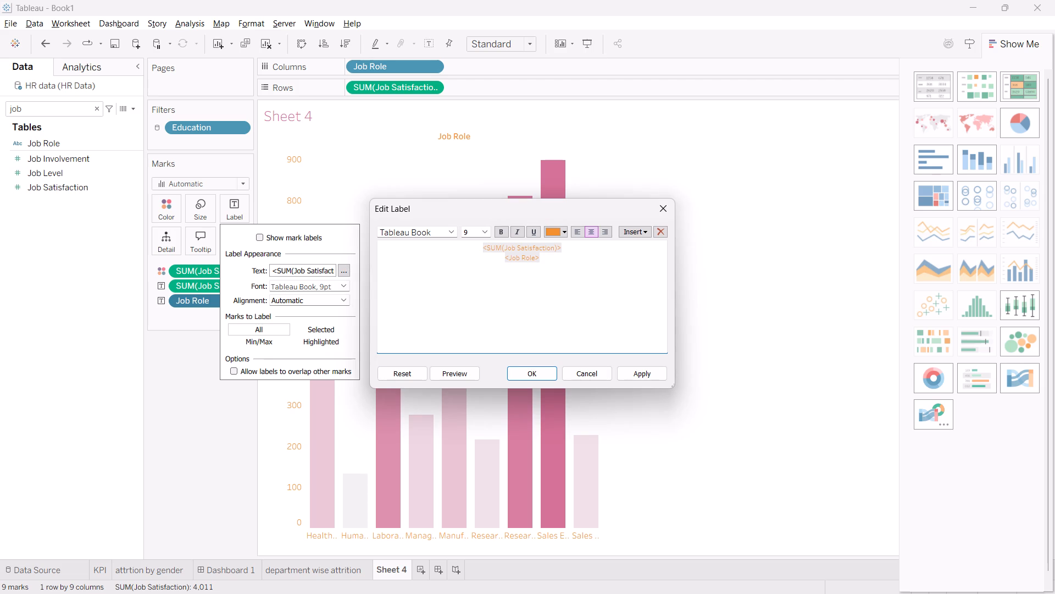
drag(557, 258, 504, 261)
click(567, 231)
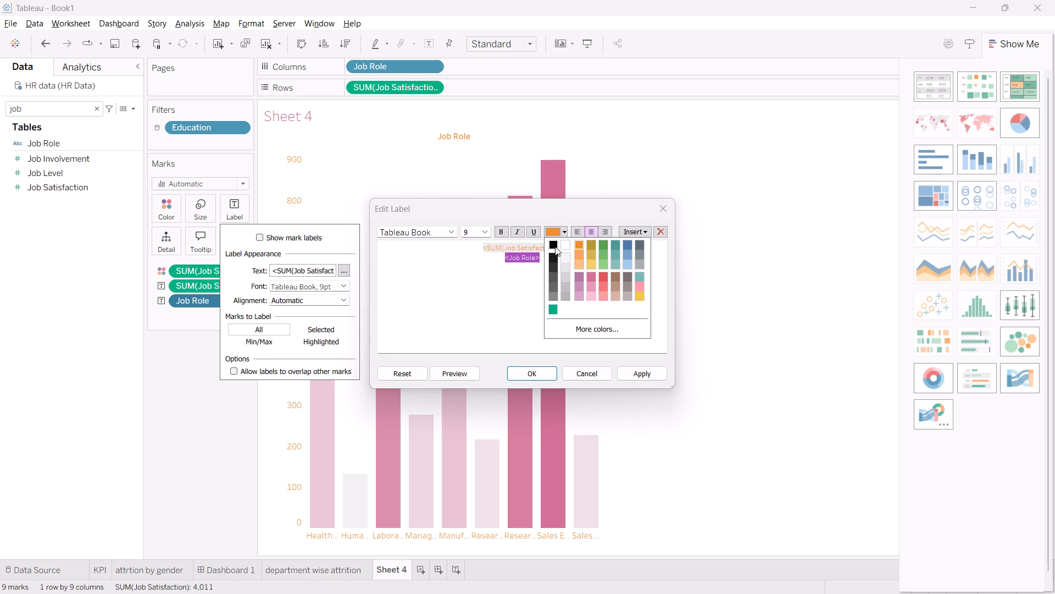
click(556, 246)
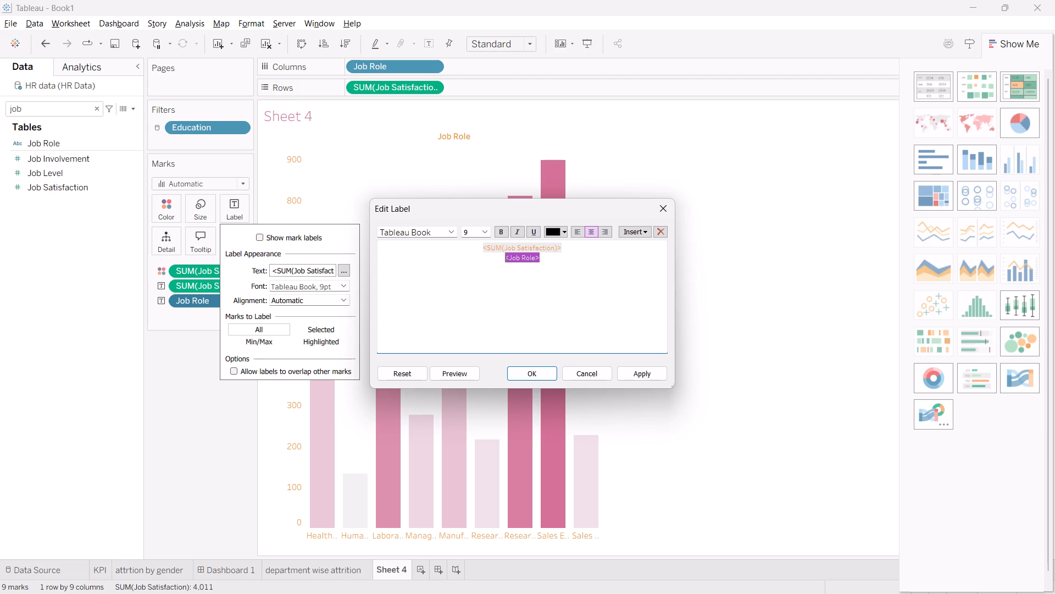
click(637, 371)
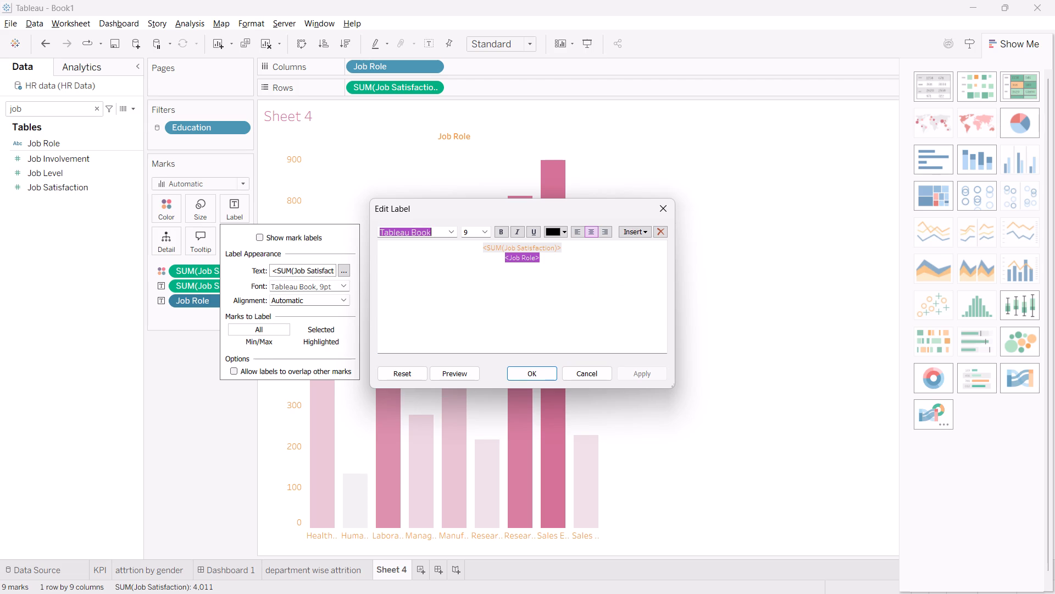
click(532, 372)
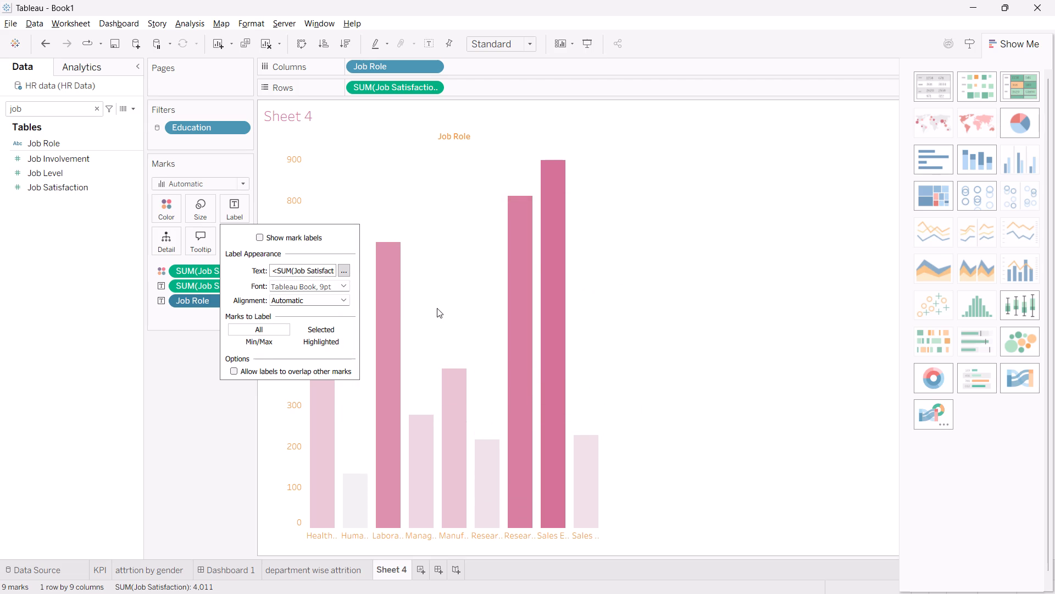
click(437, 308)
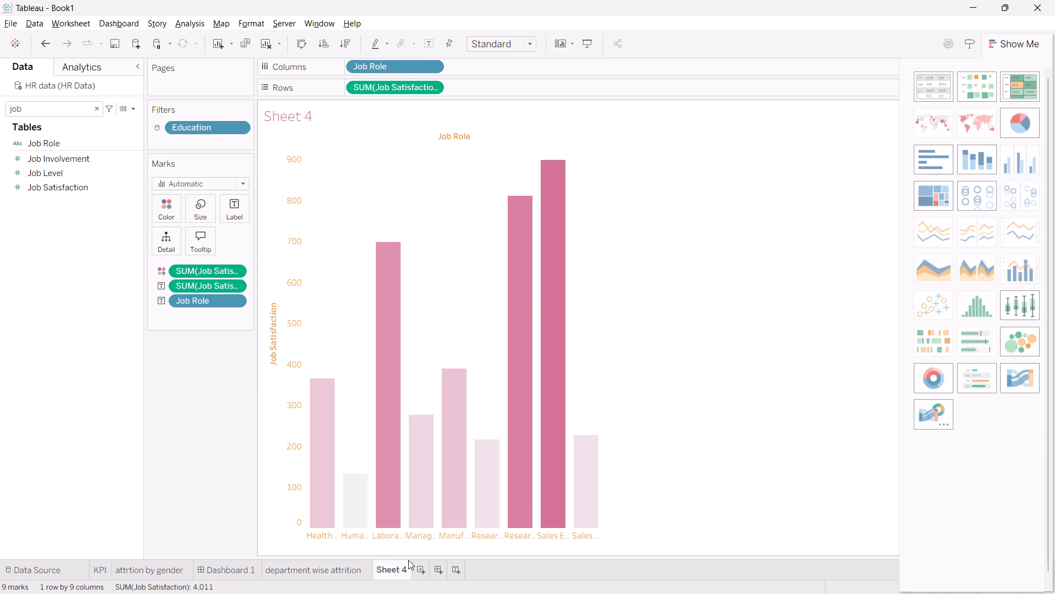
Return from the Sheet 4 worksheet to Dashboard 1.
click(318, 569)
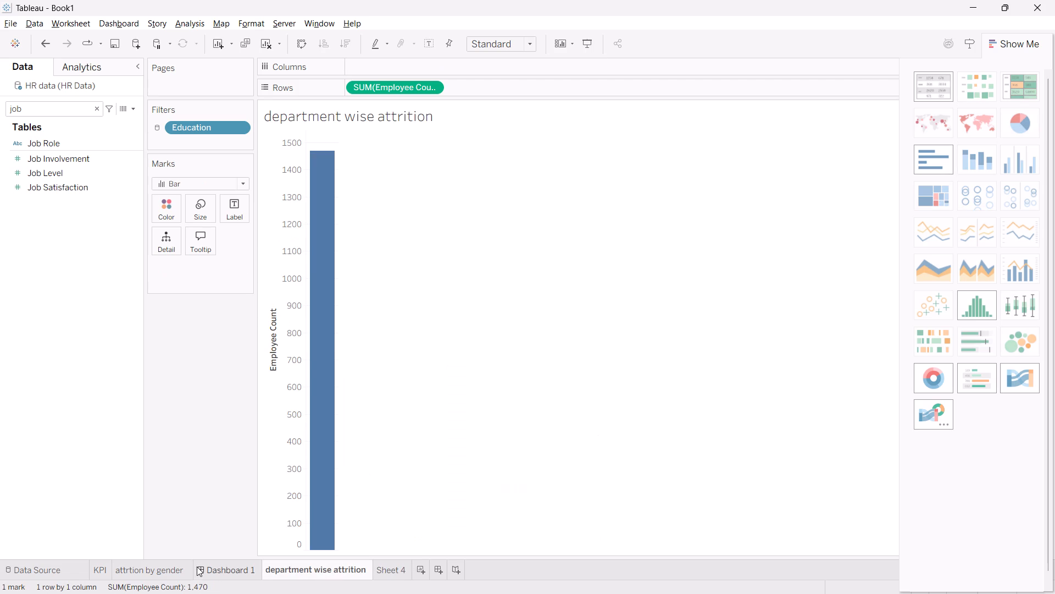
click(225, 576)
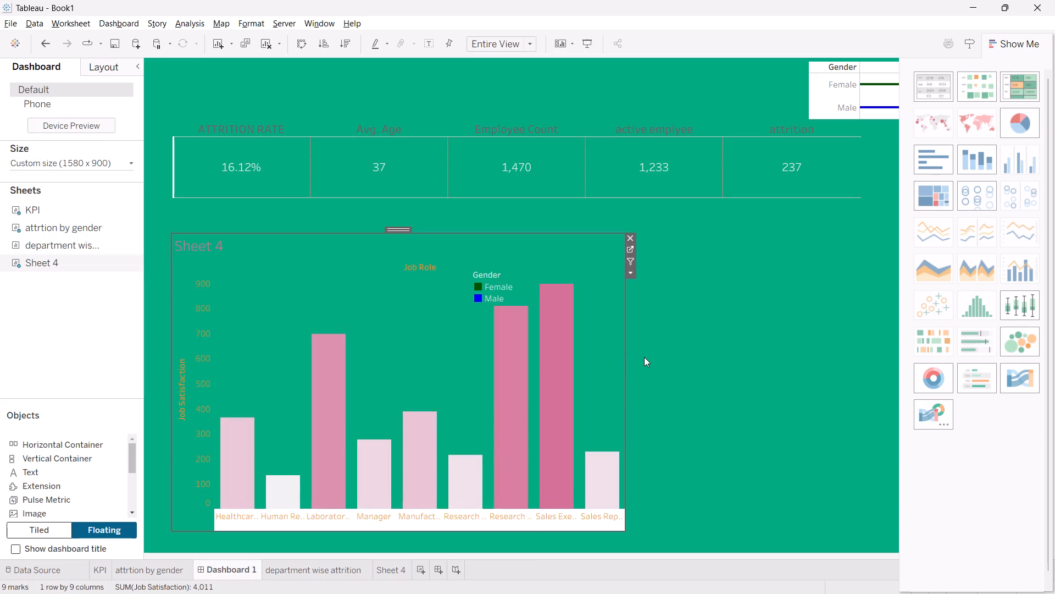
Turn the mark labels back on for the bars in the Sheet 4 worksheet.
click(644, 357)
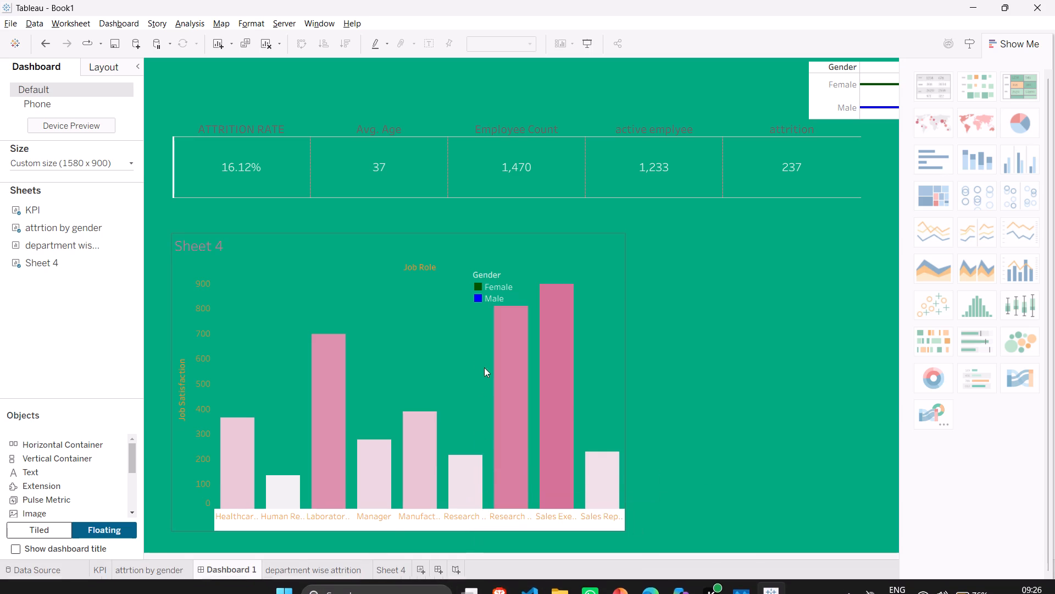
click(346, 568)
click(384, 565)
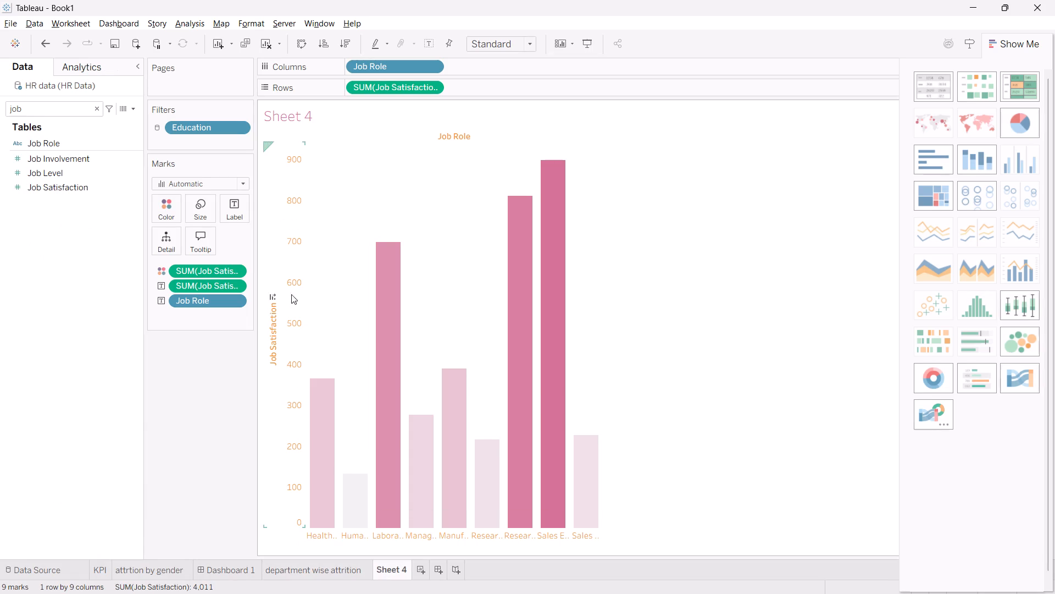
click(240, 218)
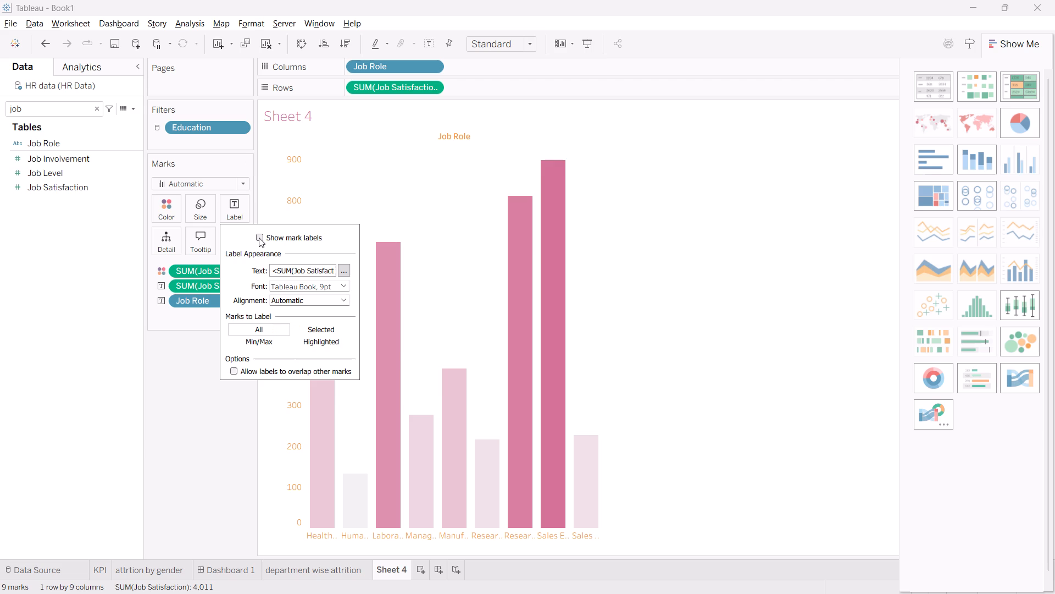
click(259, 238)
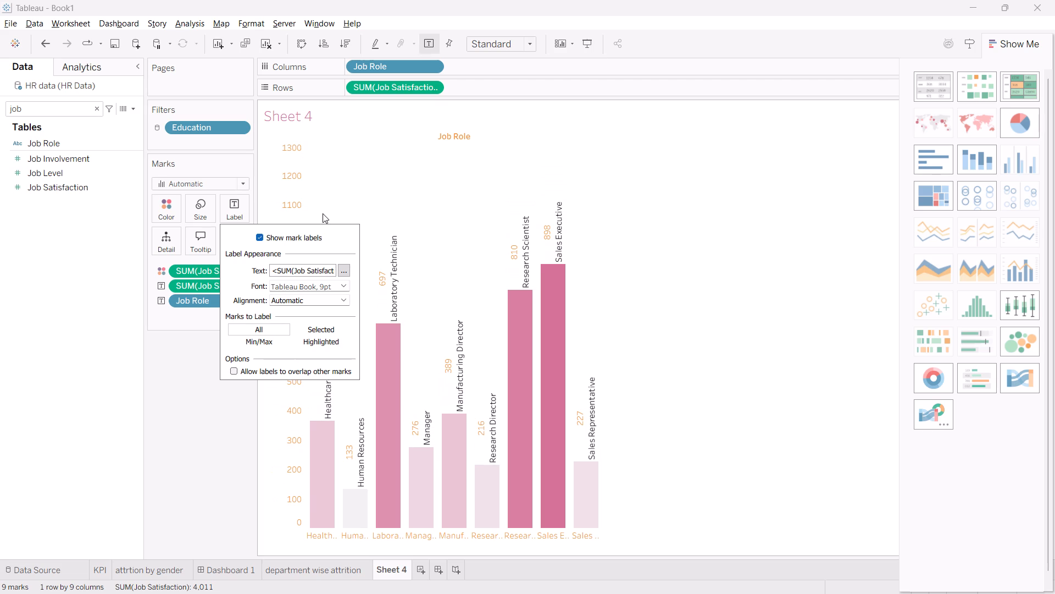
click(364, 195)
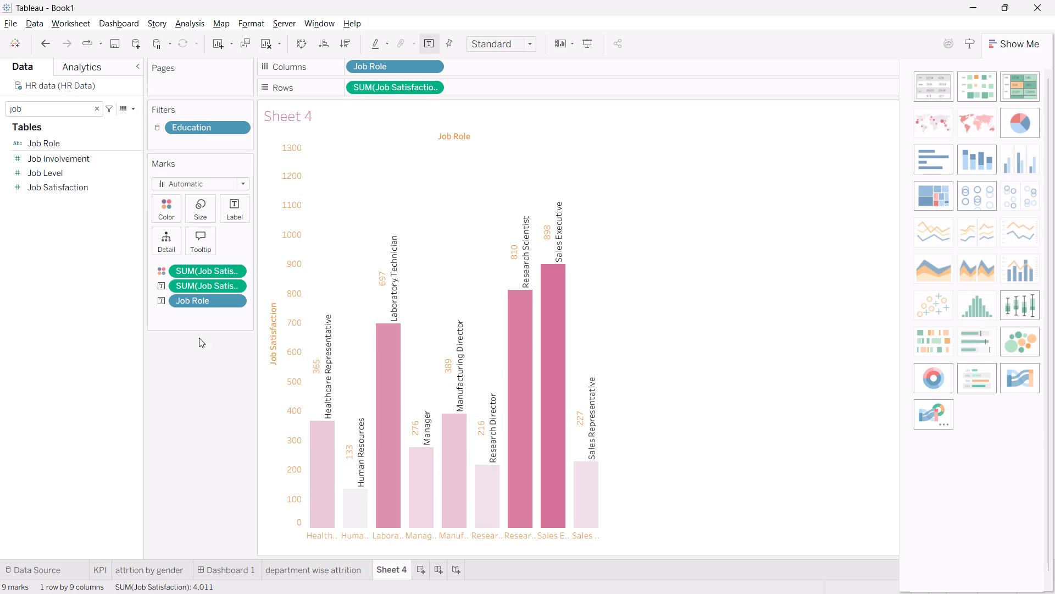
Remove Job Role from the Sheet 4 mark labels so that only the Job Satisfaction sum labels the bars.
click(209, 301)
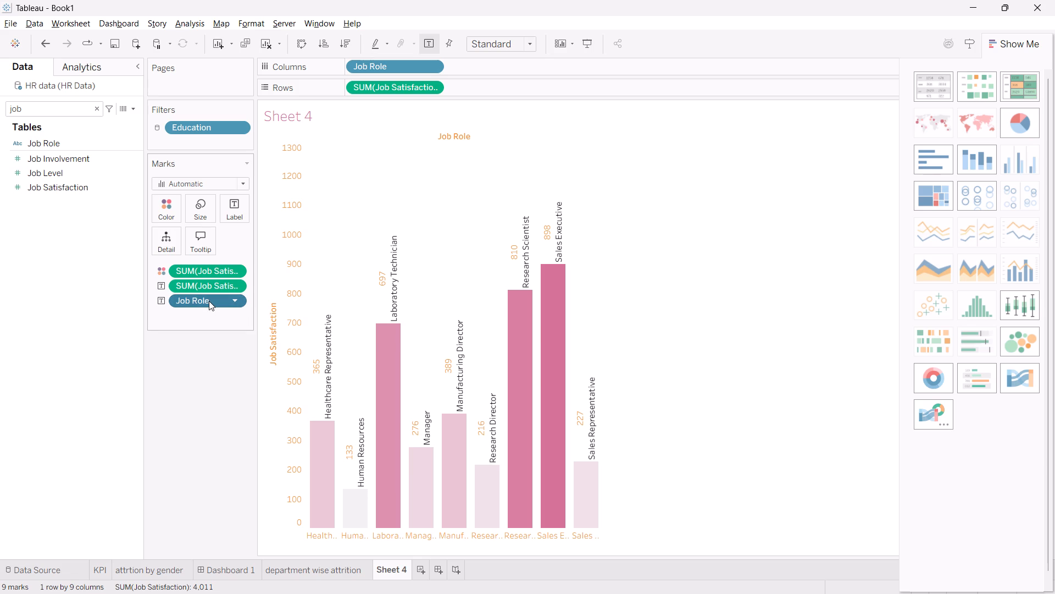
click(225, 304)
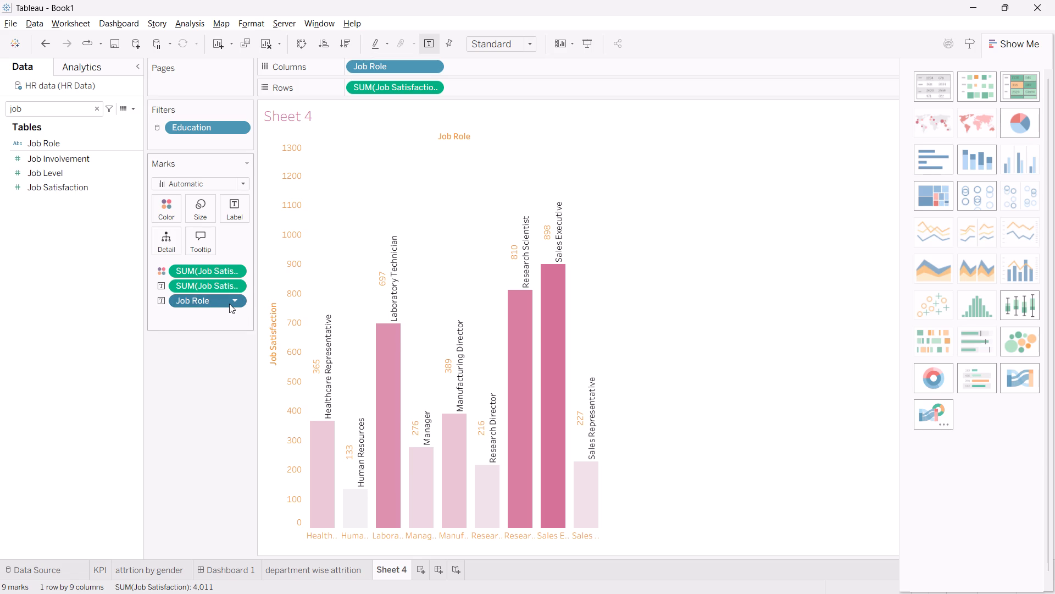
click(231, 303)
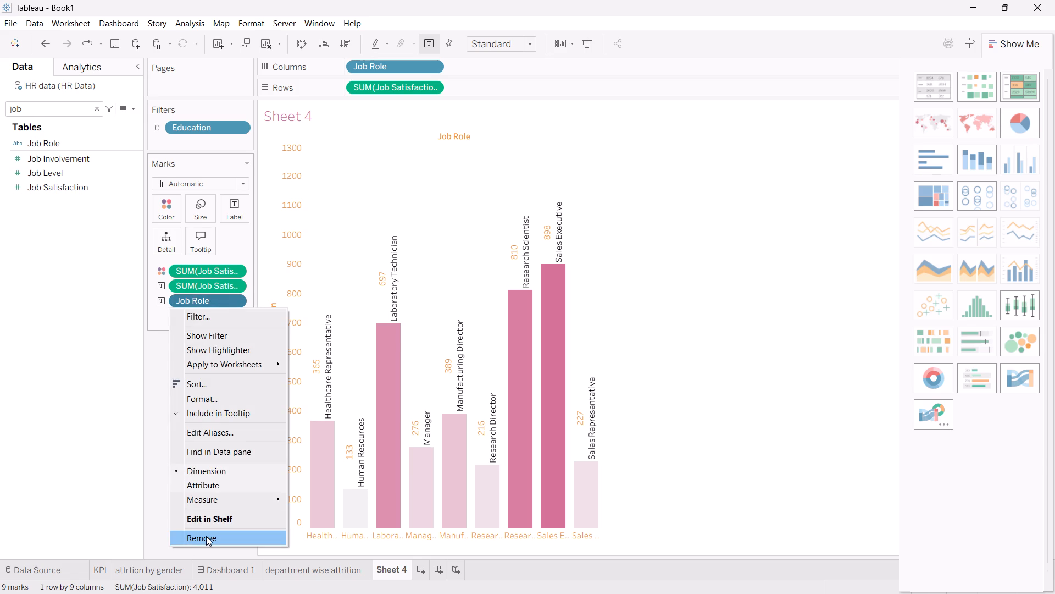
click(206, 536)
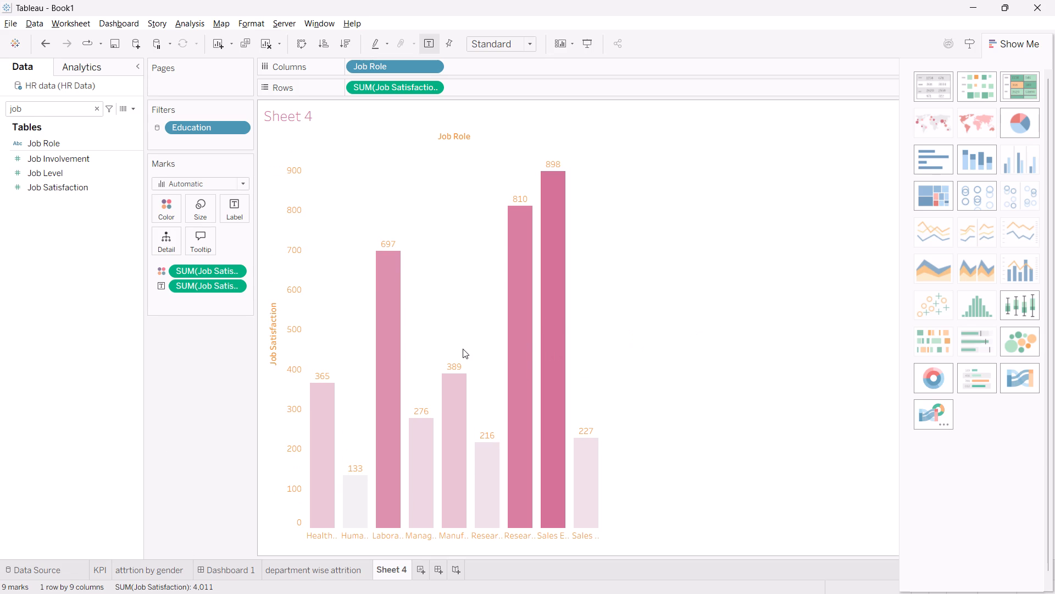
right_click(463, 349)
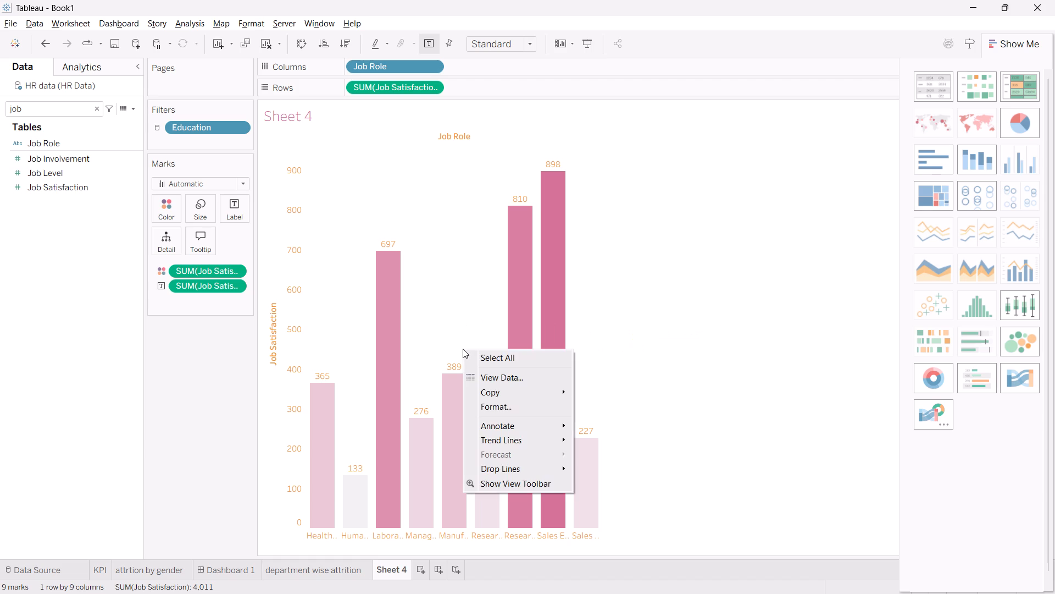
click(463, 349)
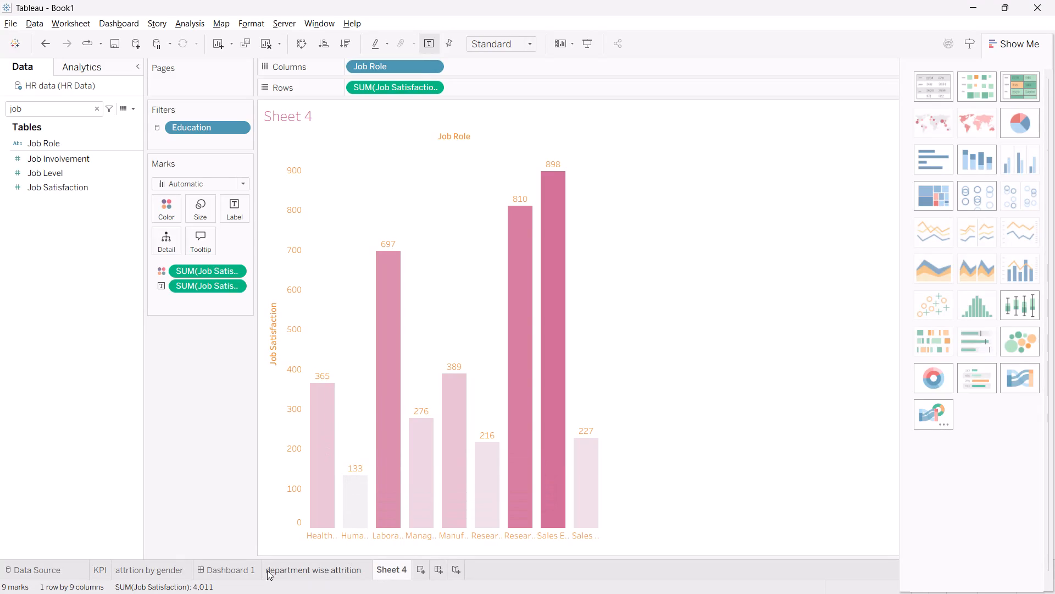
Return to Dashboard 1 and check how the Sheet 4 bar labels look there.
click(230, 571)
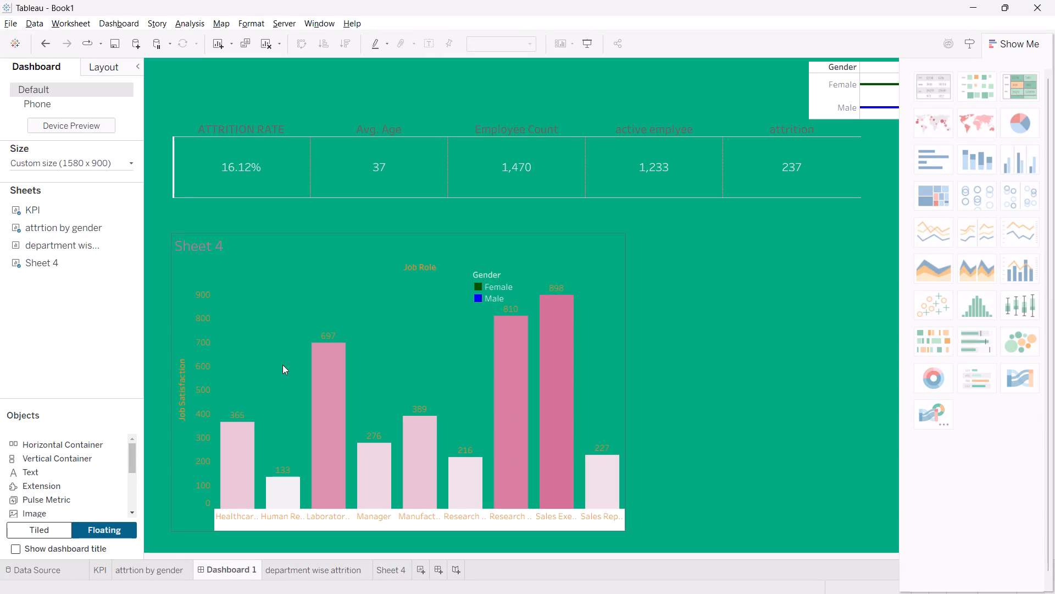
click(287, 359)
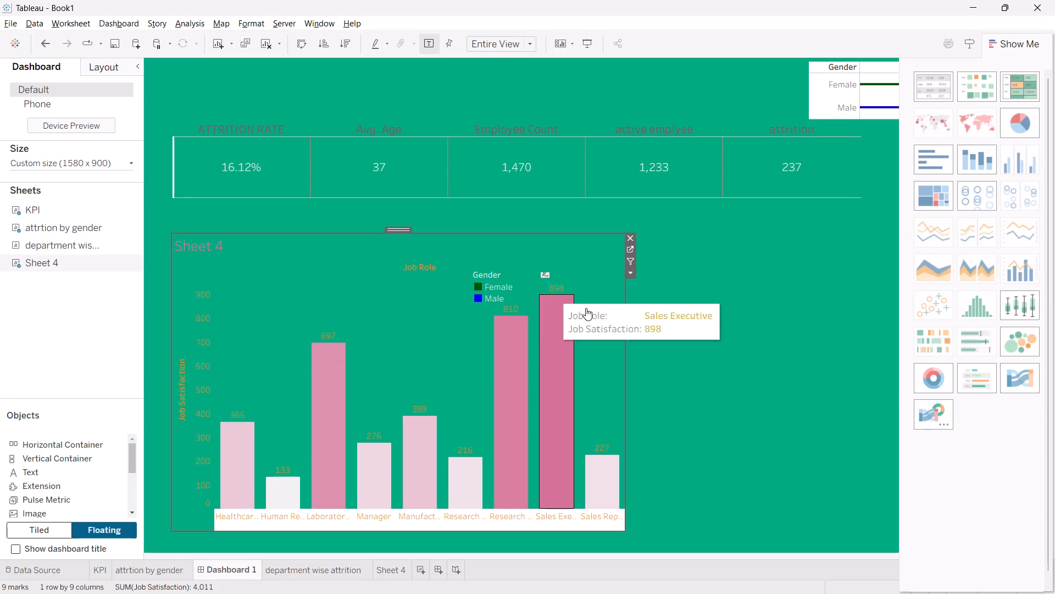
click(742, 358)
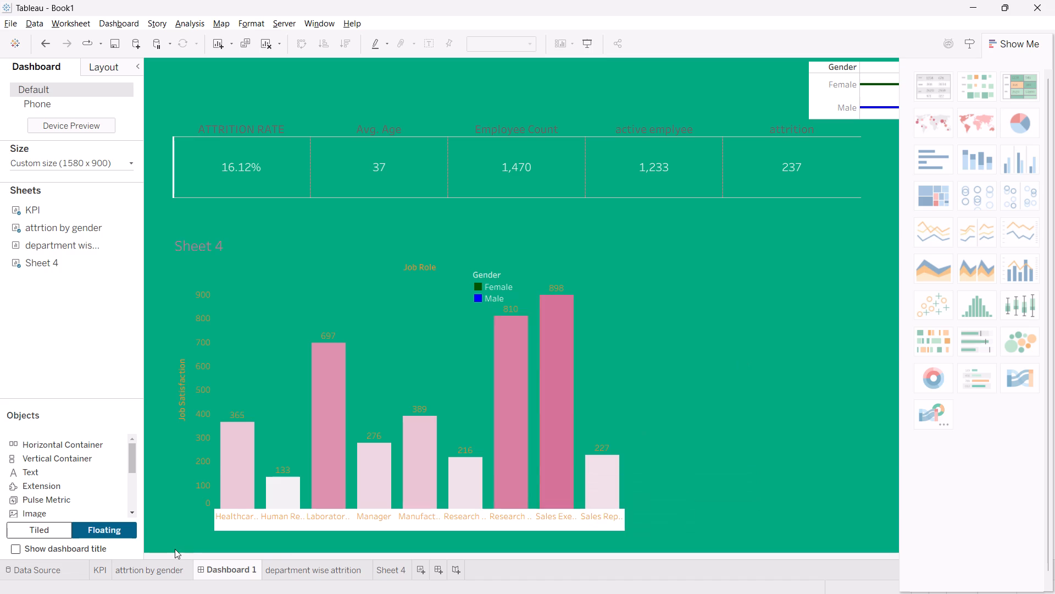
Add a new blank worksheet and clear the "job" search filter from its data field list.
click(417, 573)
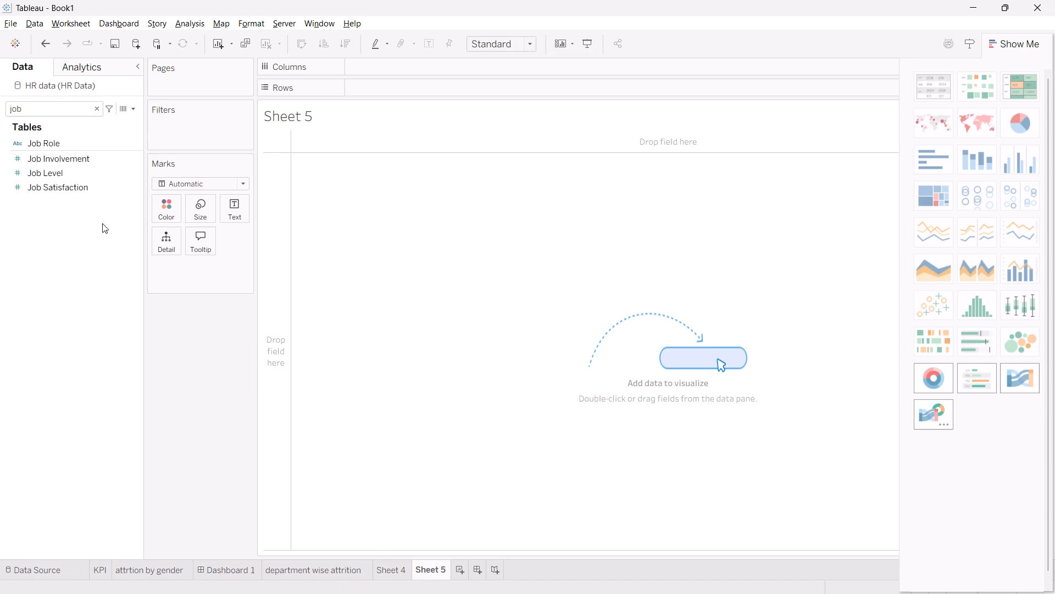
click(97, 108)
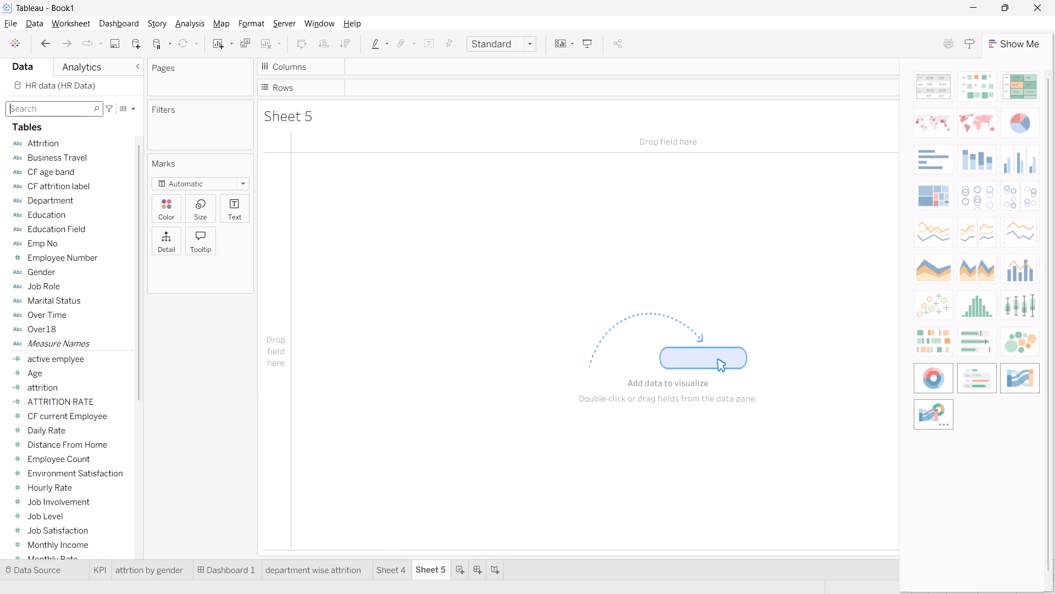
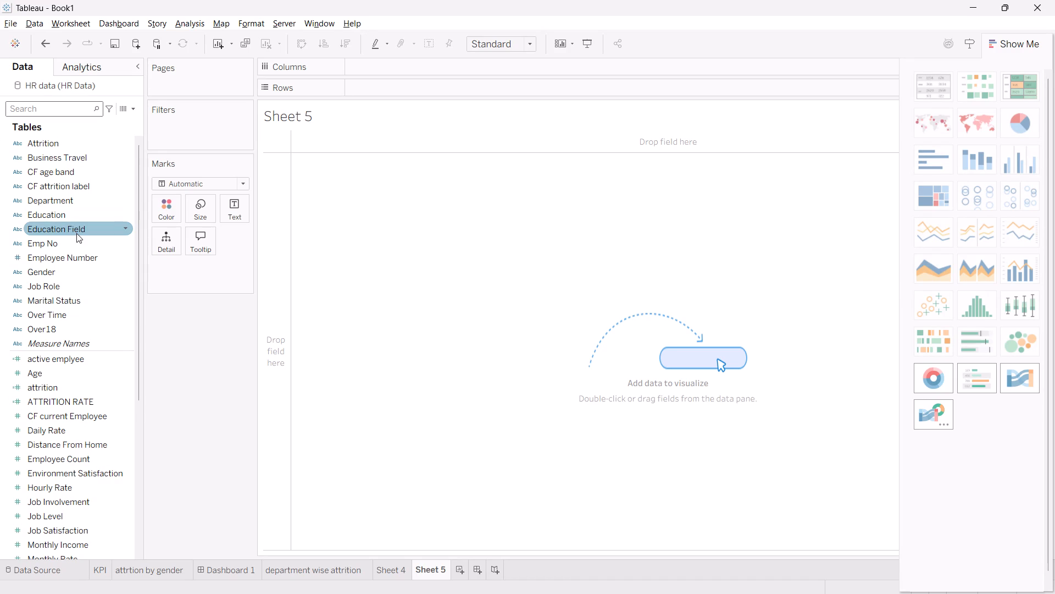
Build a chart in Sheet 5 with Education Field on Rows and the active emplyee measure on Columns.
drag(76, 233, 397, 90)
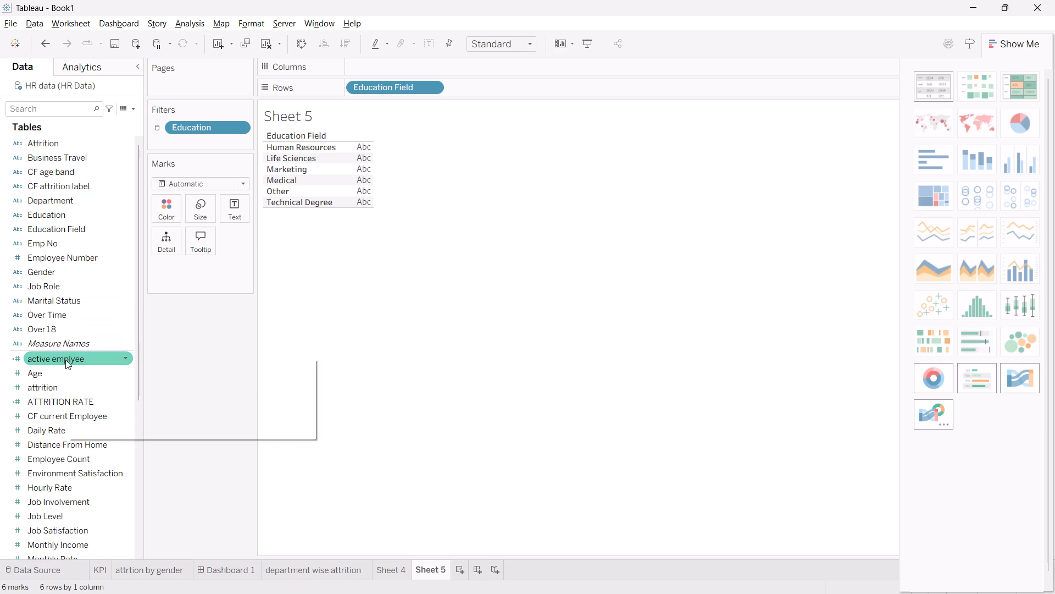
drag(65, 360, 419, 64)
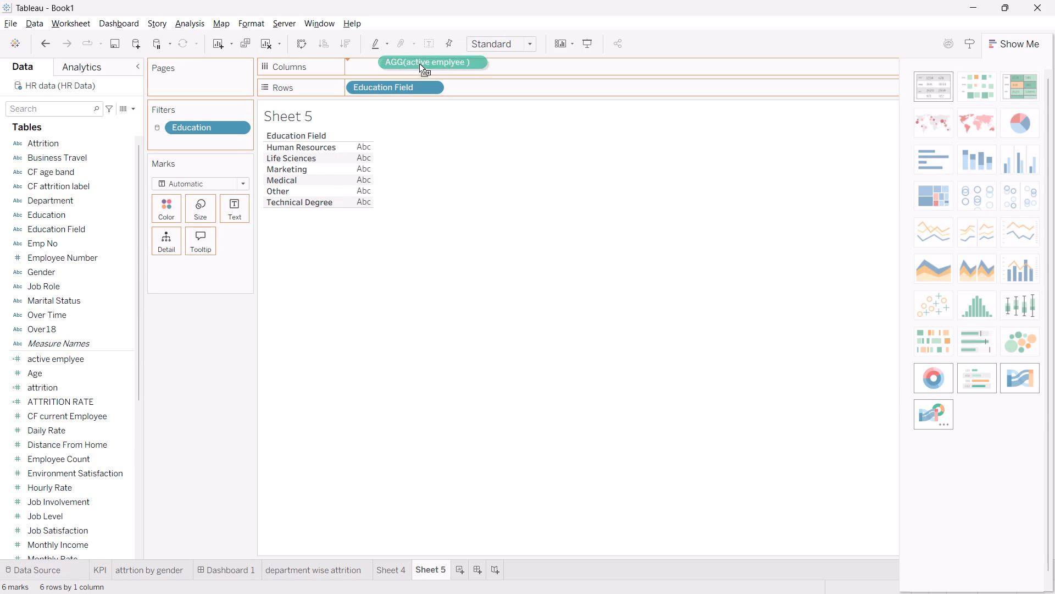
drag(419, 64, 410, 69)
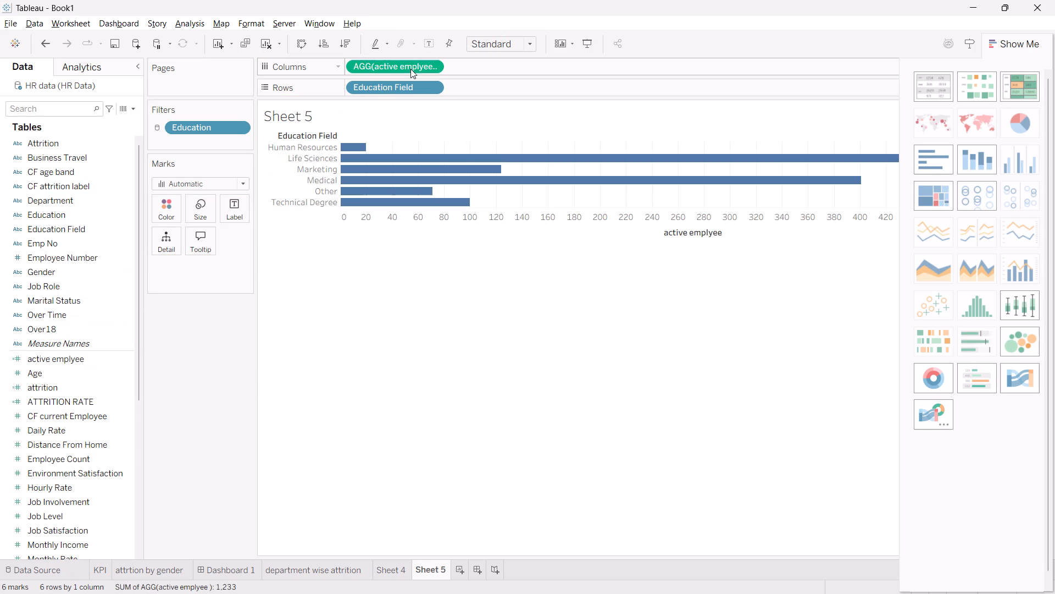
Change the mark type of the Sheet 5 chart to Line.
click(241, 183)
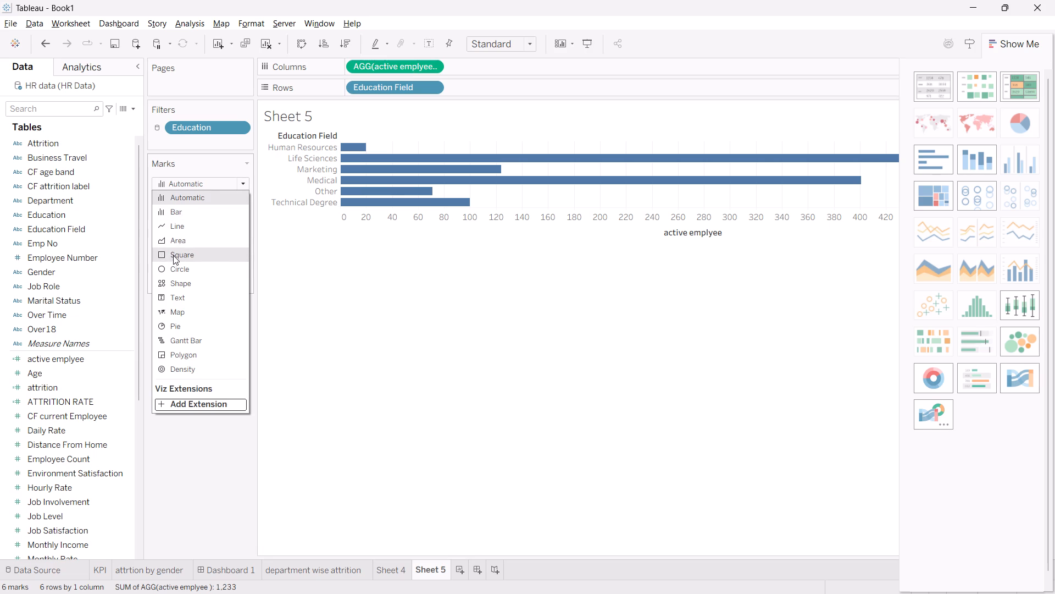
click(167, 231)
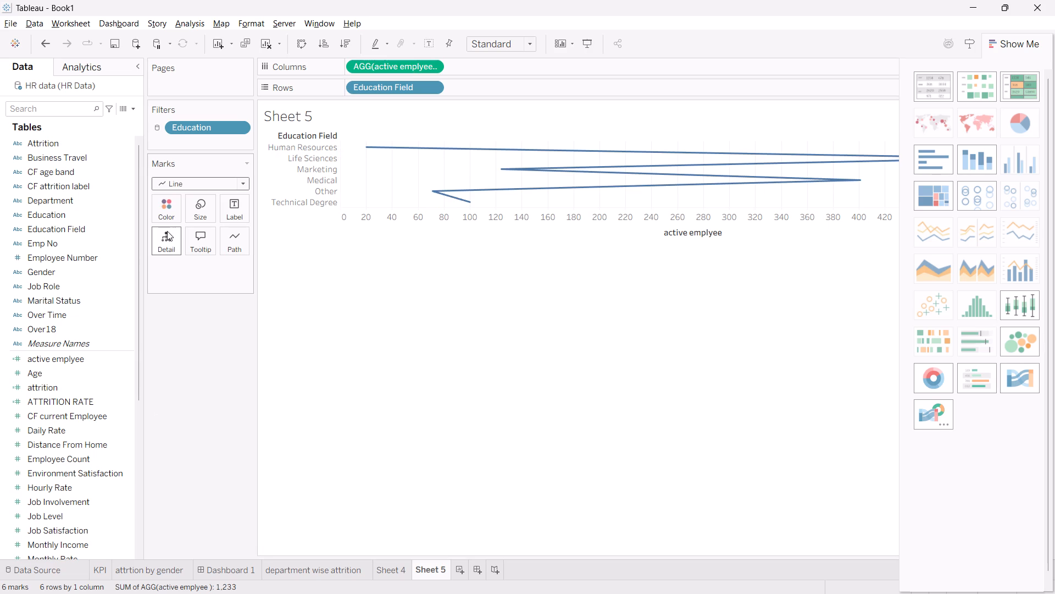
Swap the rows and columns of the Sheet 5 chart and sort Education Field ascending by active emplyee.
click(297, 46)
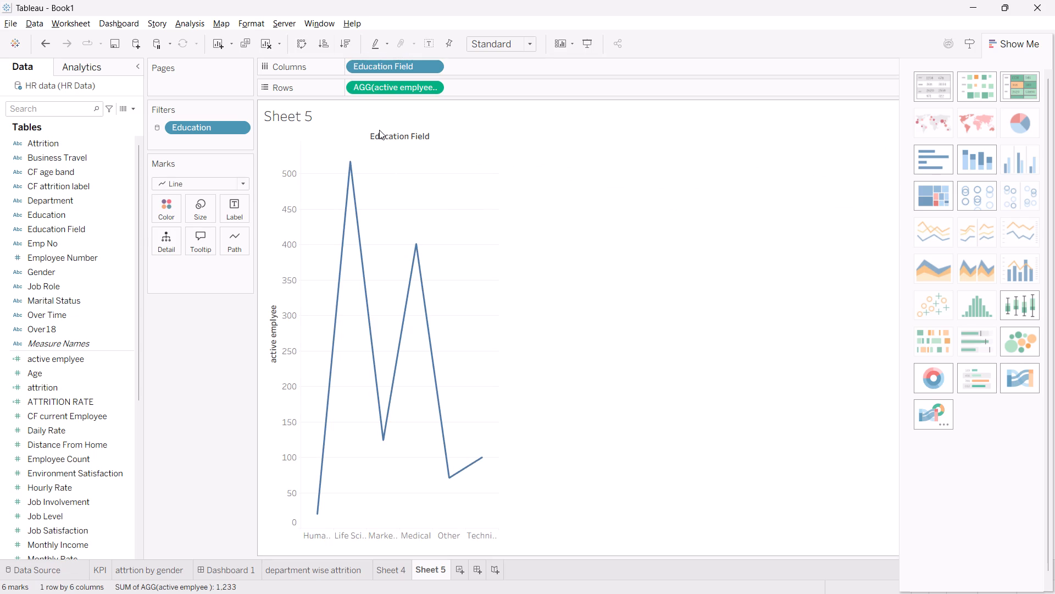
click(327, 48)
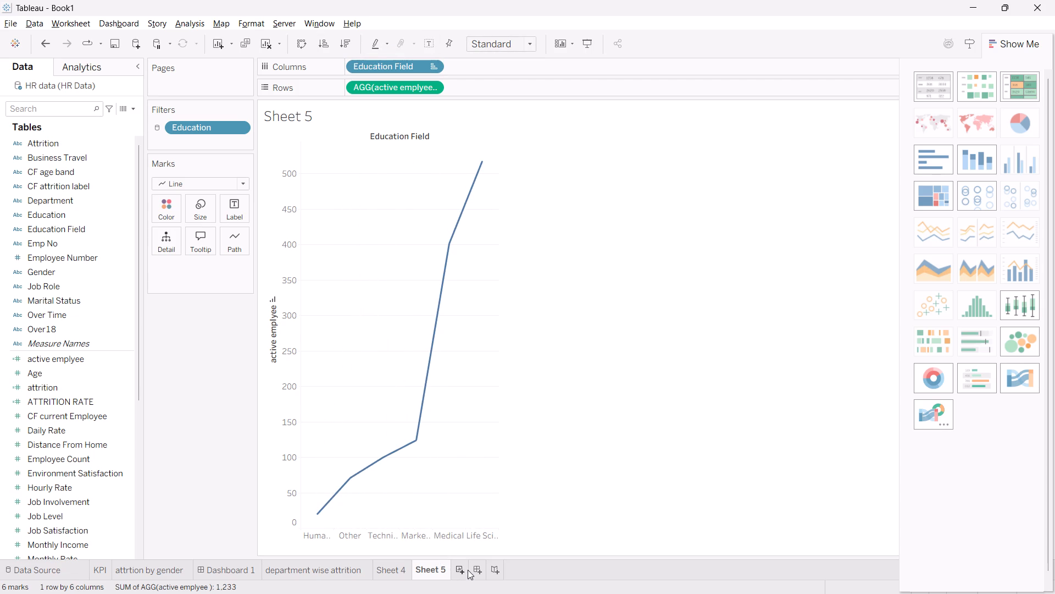
Place Sheet 5 on Dashboard 1 as a floating chart beside the Sheet 4 bars, below the KPI row.
click(218, 569)
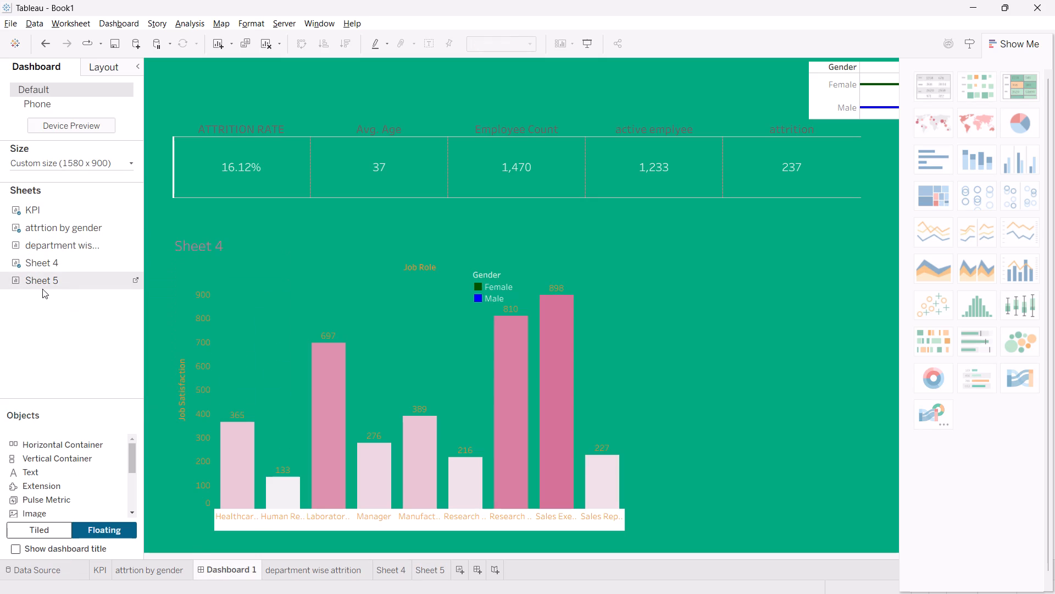
drag(64, 282, 562, 293)
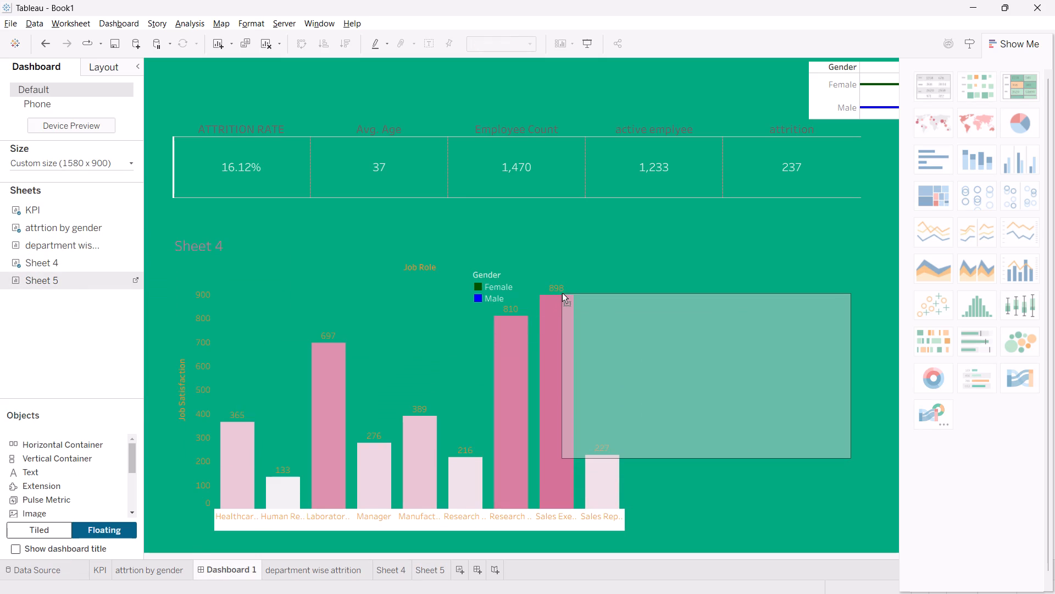
drag(562, 293, 576, 290)
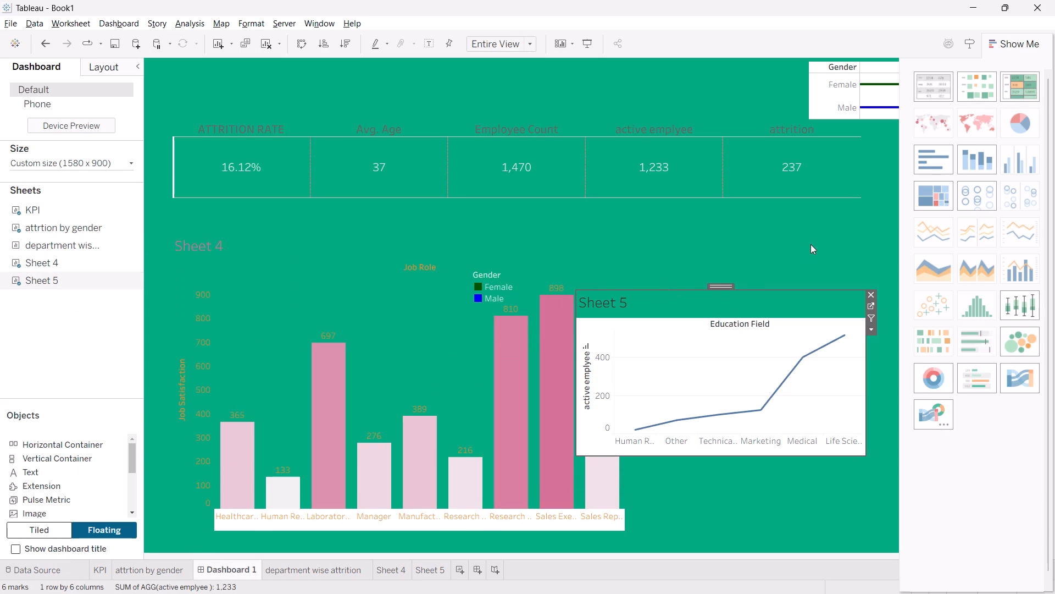
click(810, 244)
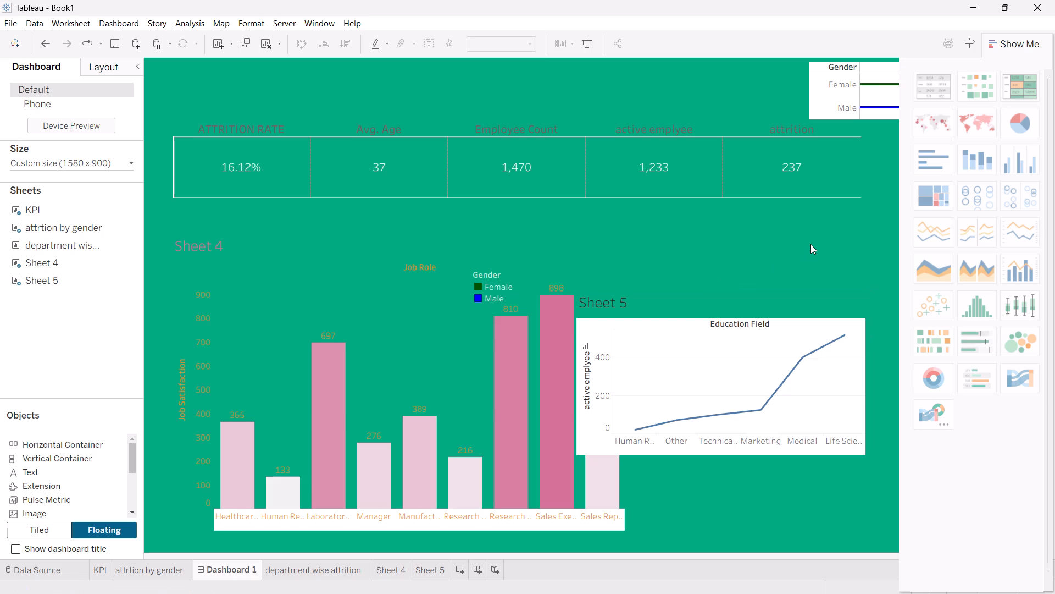
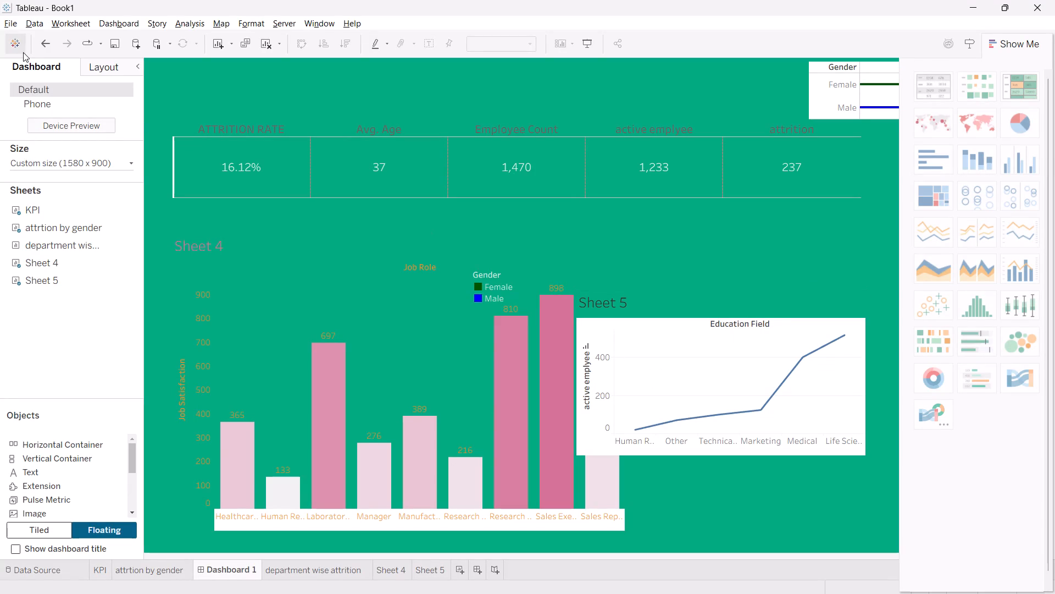
Open formatting for the Sheet 5 chart on Dashboard 1 and set its default worksheet font colour to green.
click(653, 364)
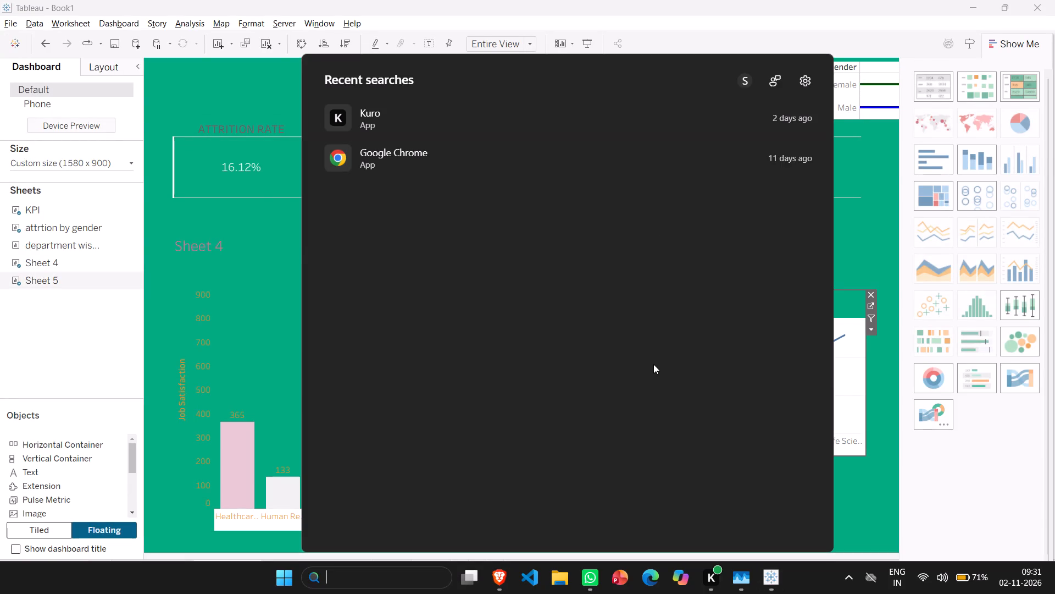
click(257, 284)
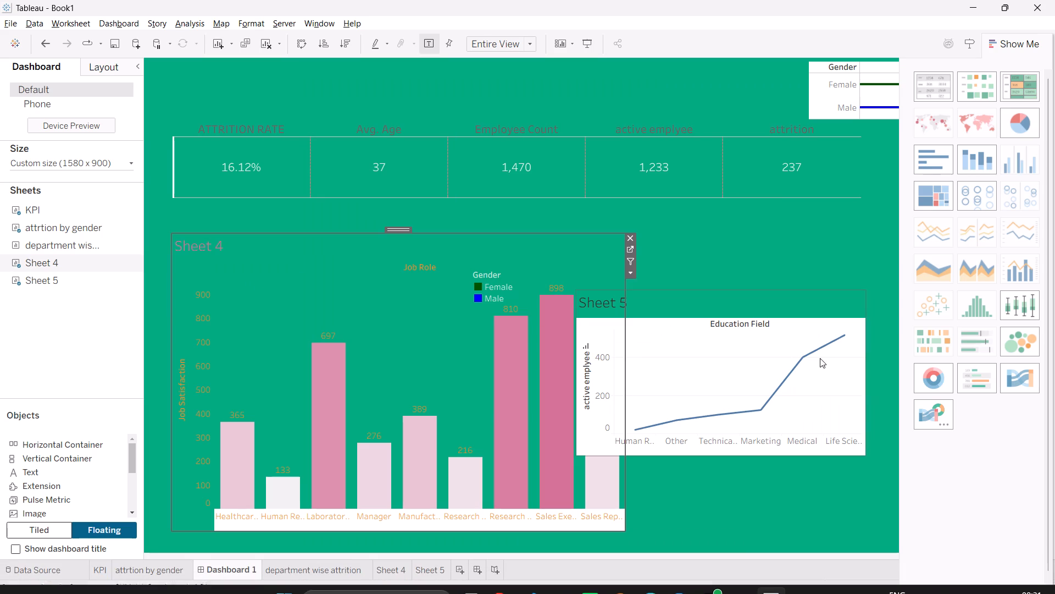
click(738, 333)
right_click(738, 333)
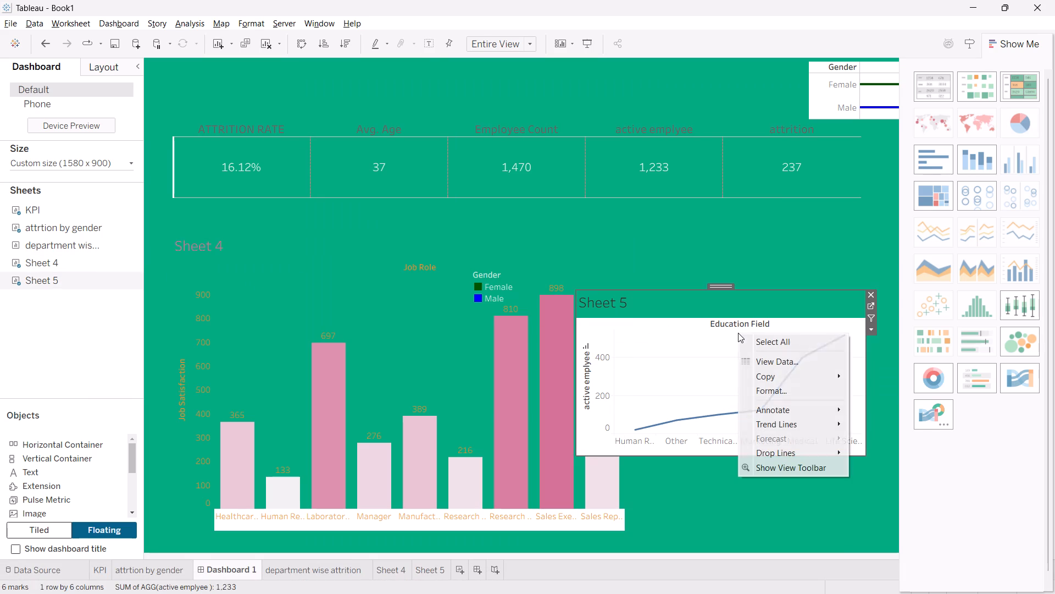
click(767, 386)
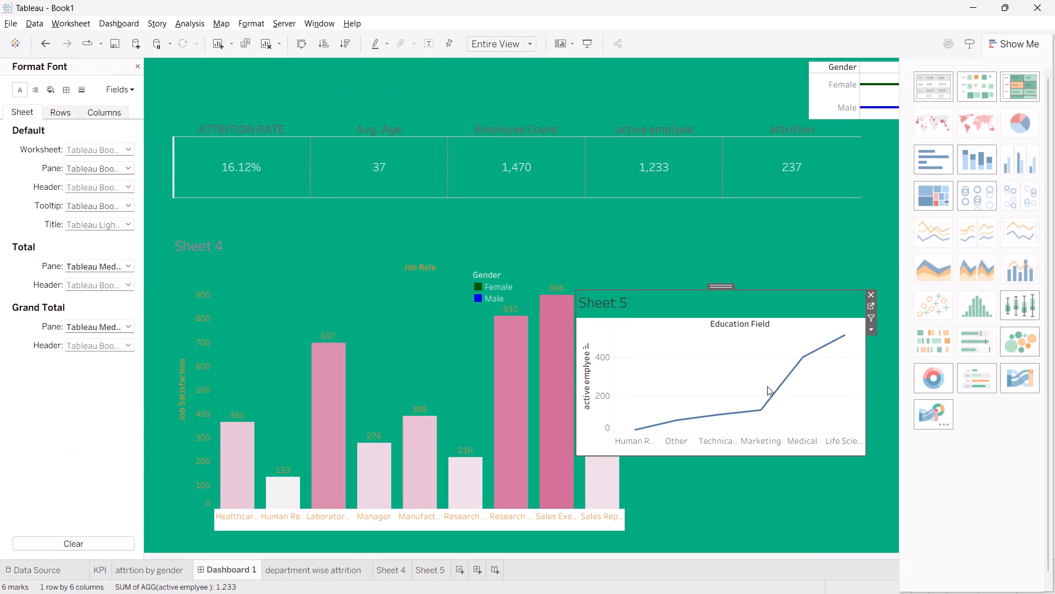
click(132, 148)
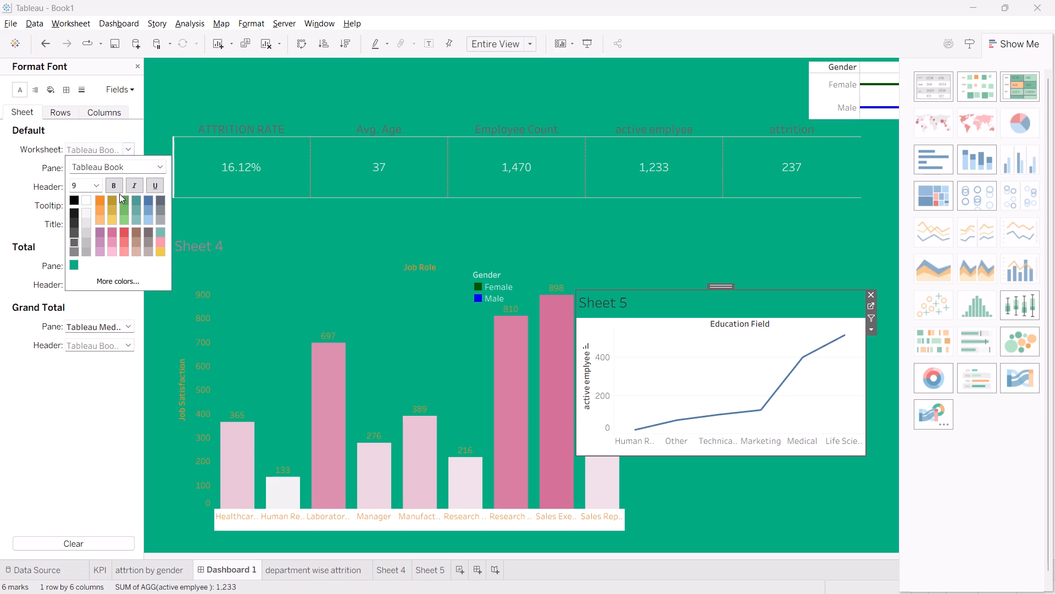
click(119, 199)
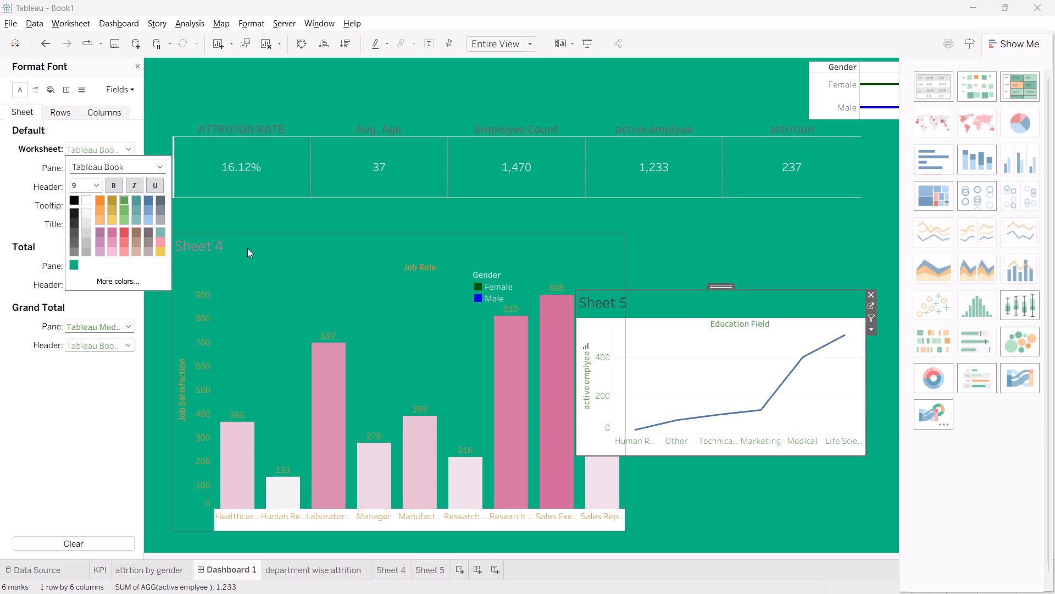
click(60, 432)
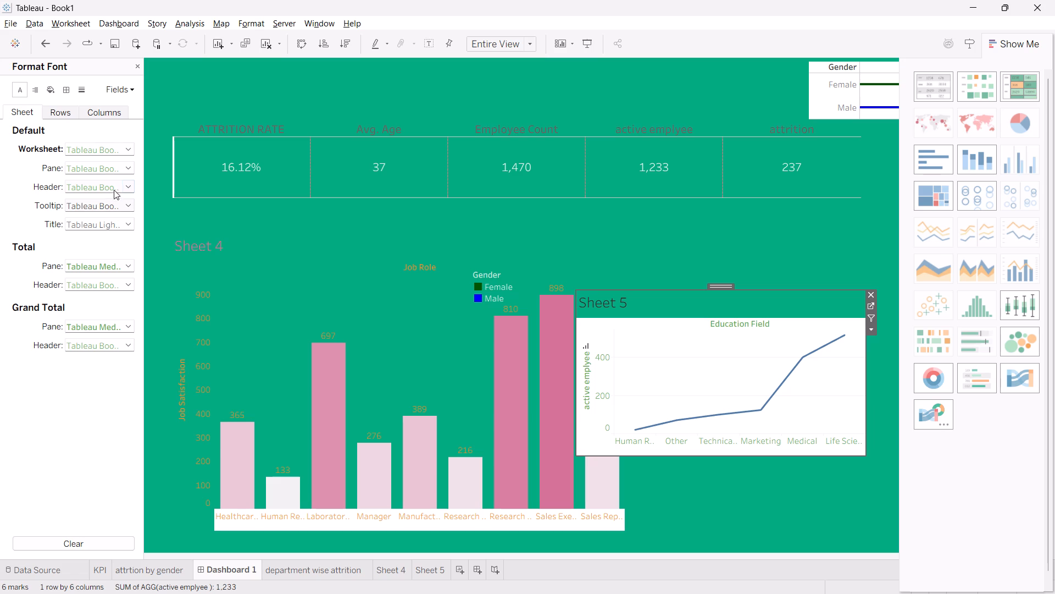
Set the default pane font colour of the Sheet 5 chart to blue.
click(124, 170)
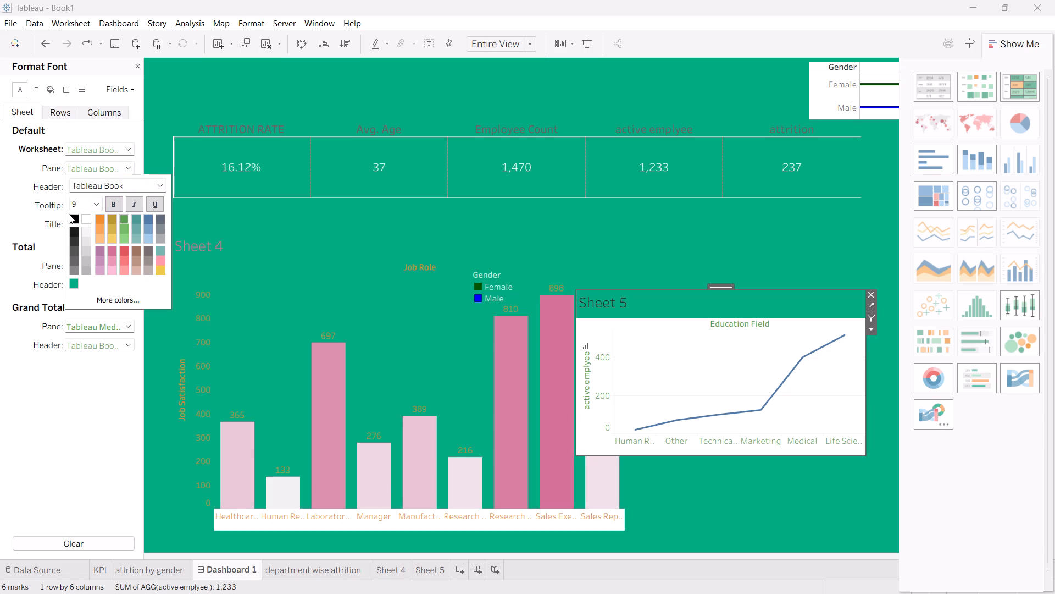
click(69, 214)
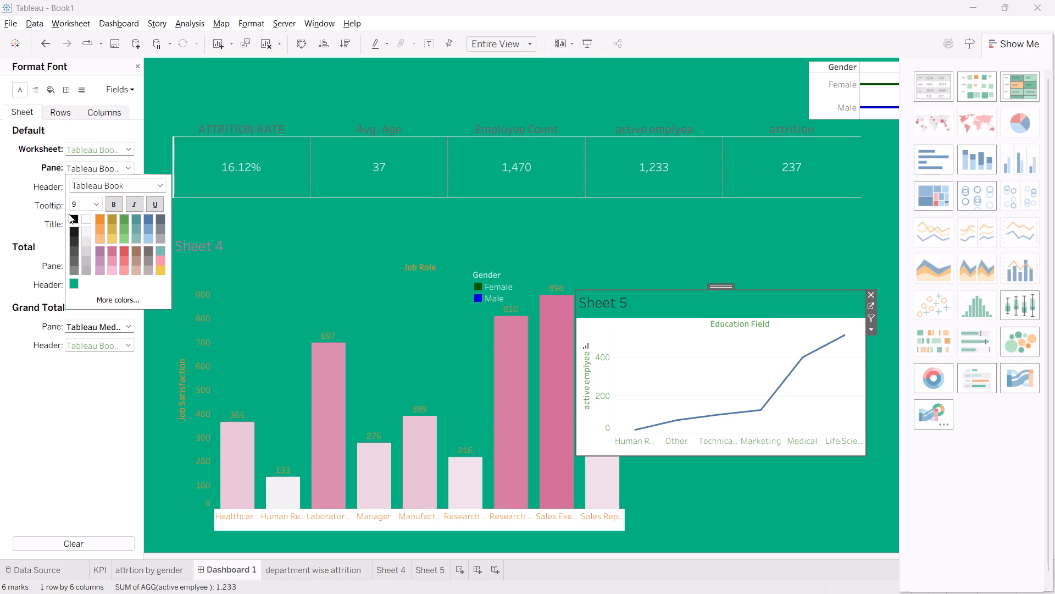
click(74, 217)
click(148, 217)
click(93, 420)
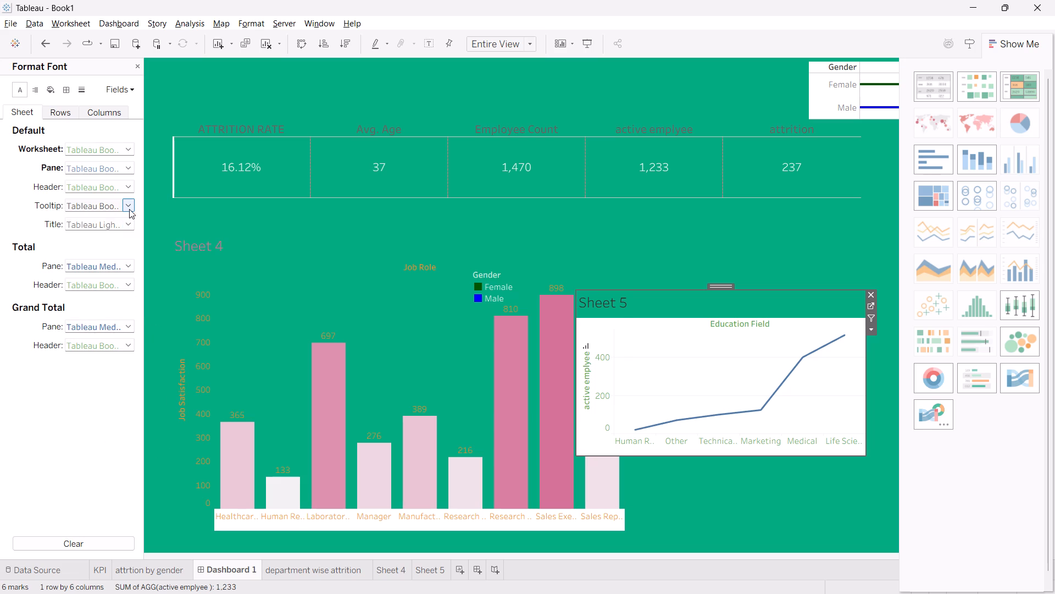
Set the default header font colour of the Sheet 5 chart to blue.
click(130, 192)
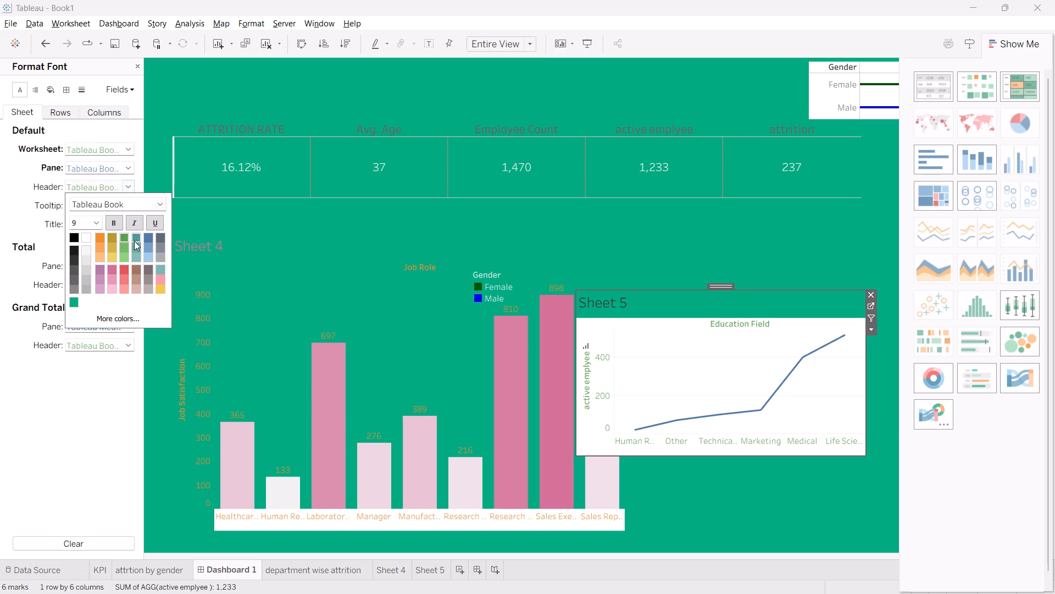
click(151, 239)
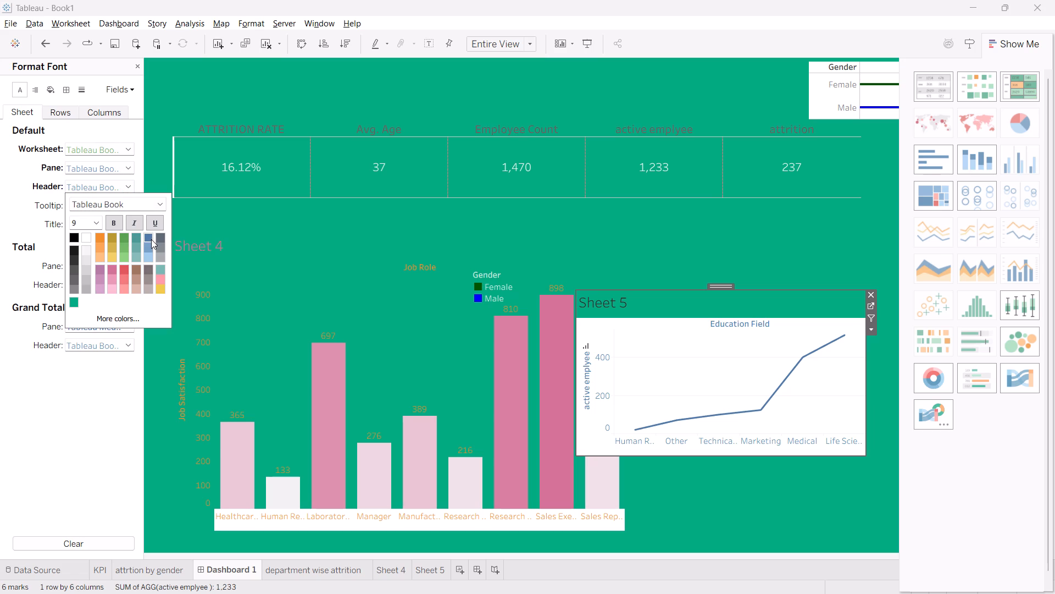
click(98, 461)
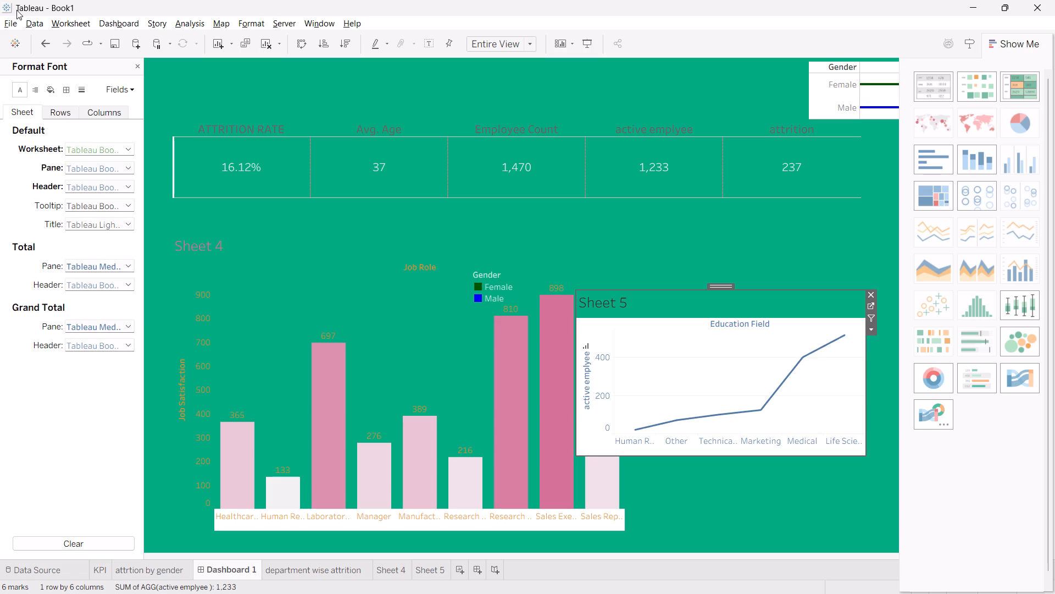
scroll(239, 151, down, 1)
Set the Total pane font colour of the Sheet 5 chart to black.
click(134, 266)
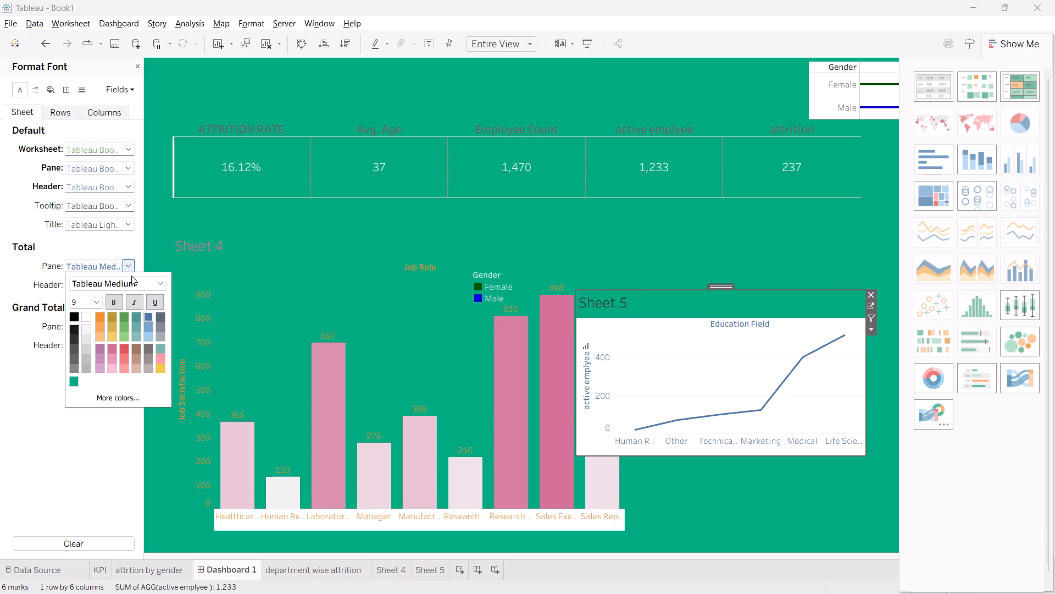
click(77, 318)
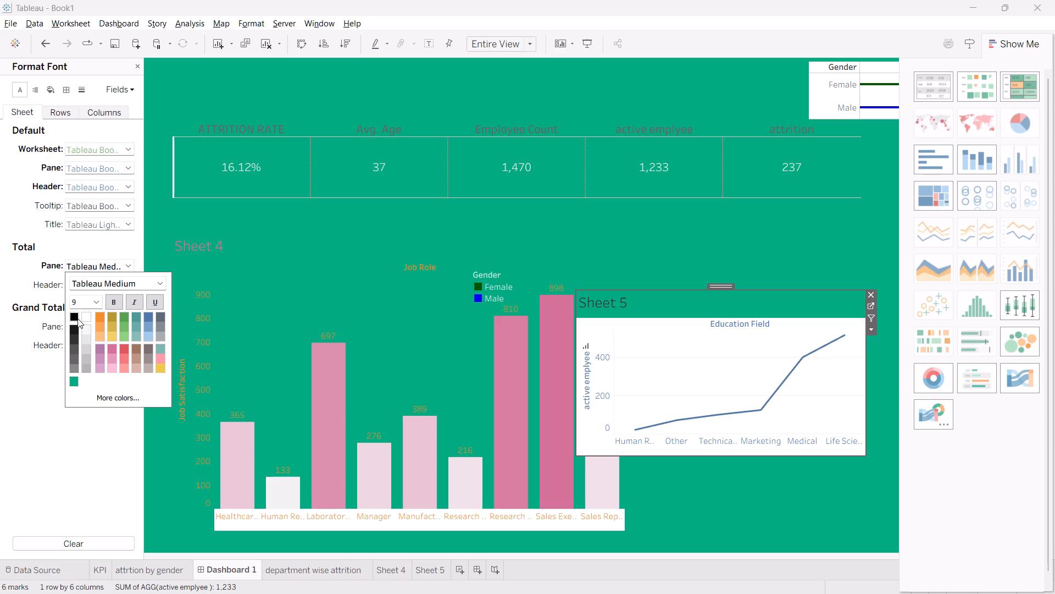
click(77, 318)
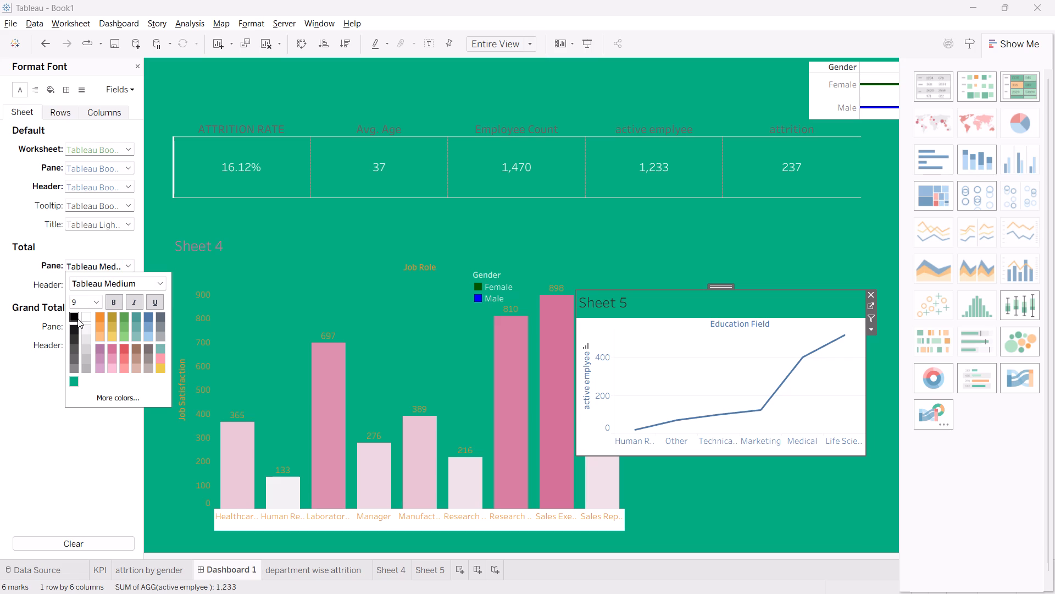
click(77, 318)
click(28, 426)
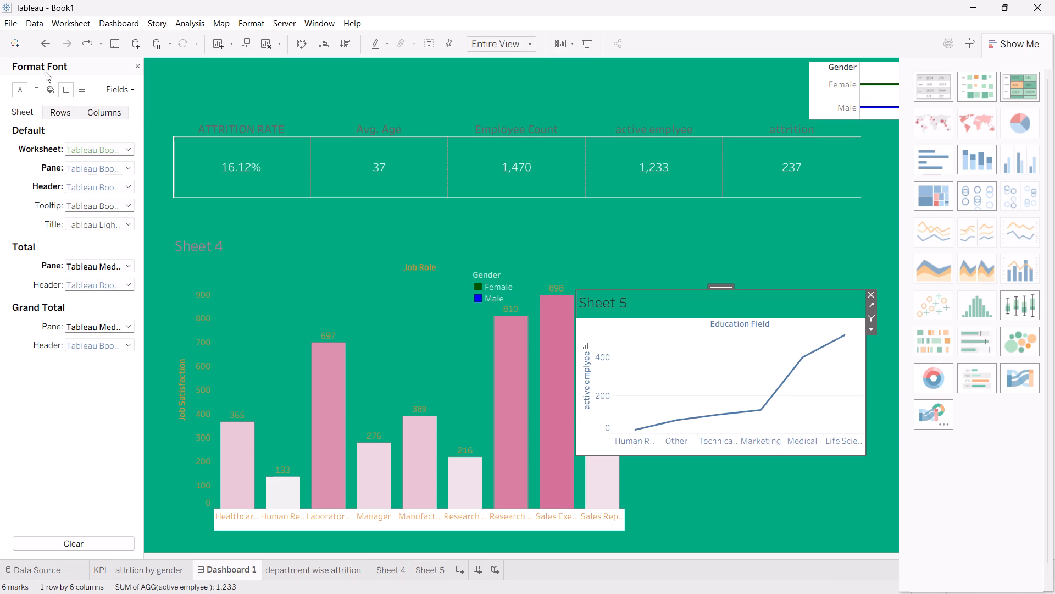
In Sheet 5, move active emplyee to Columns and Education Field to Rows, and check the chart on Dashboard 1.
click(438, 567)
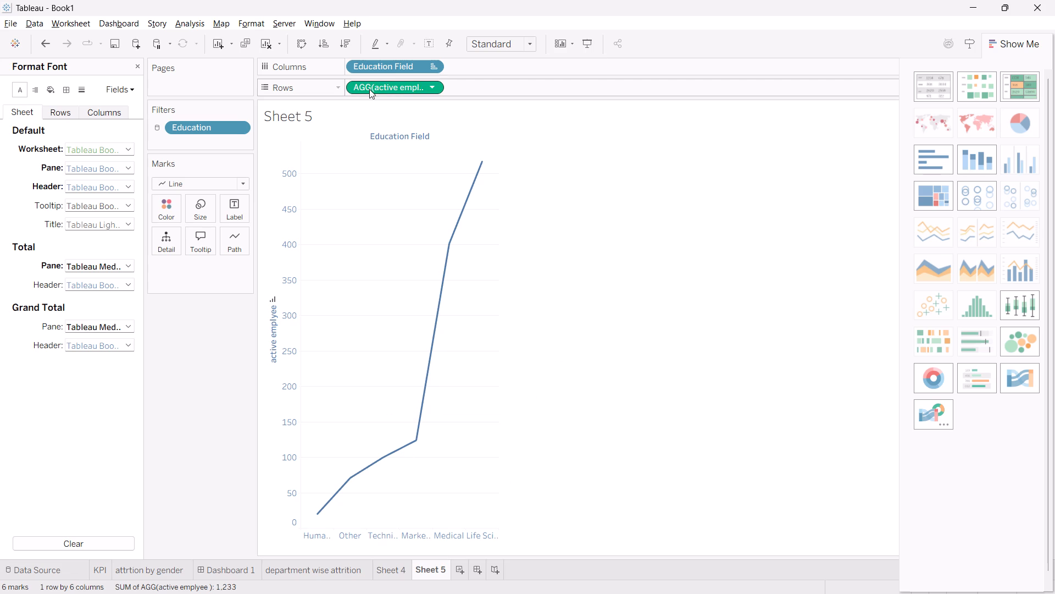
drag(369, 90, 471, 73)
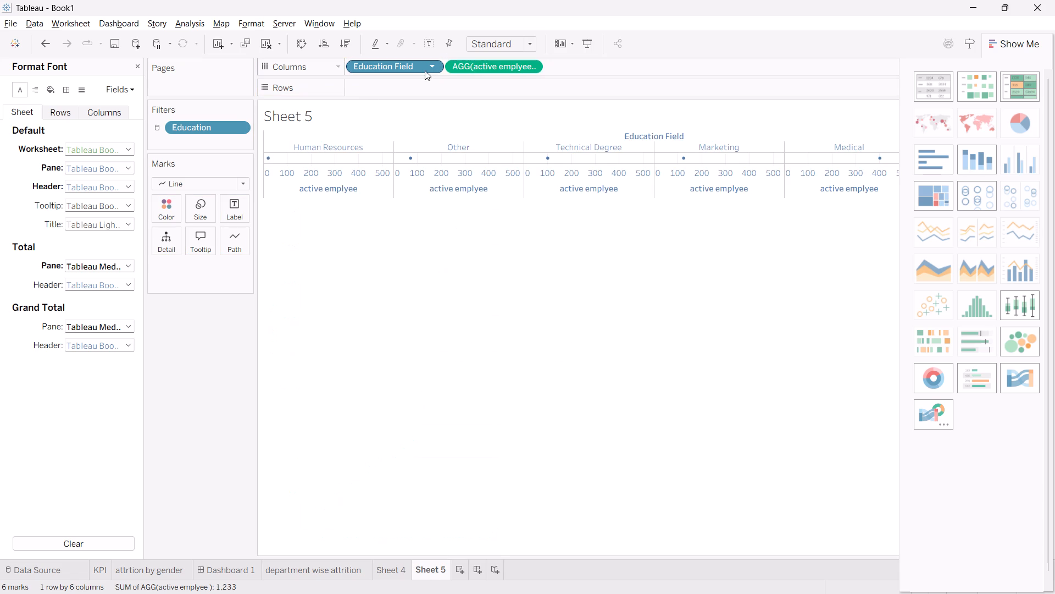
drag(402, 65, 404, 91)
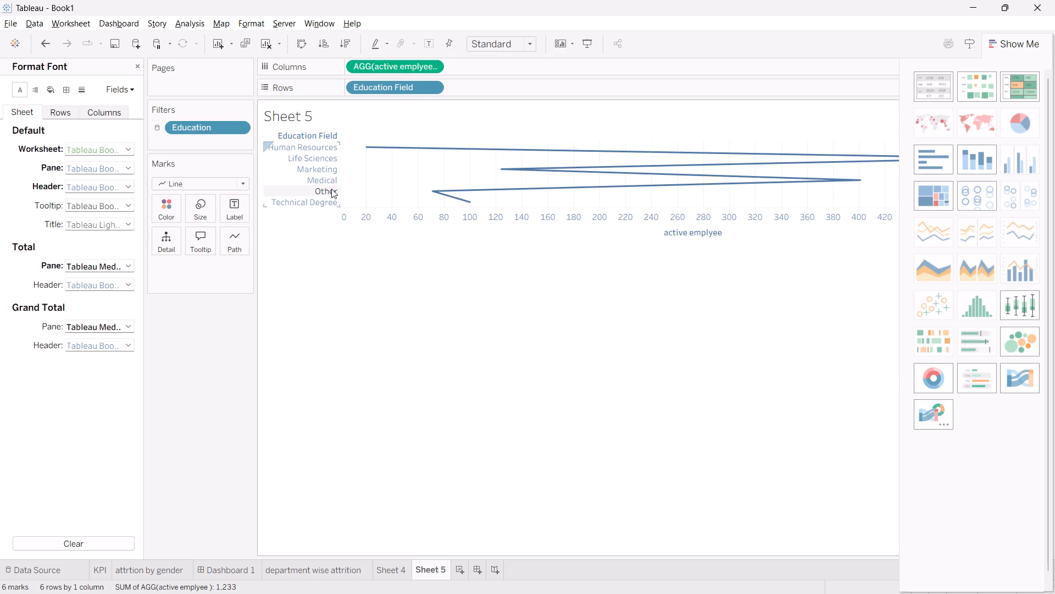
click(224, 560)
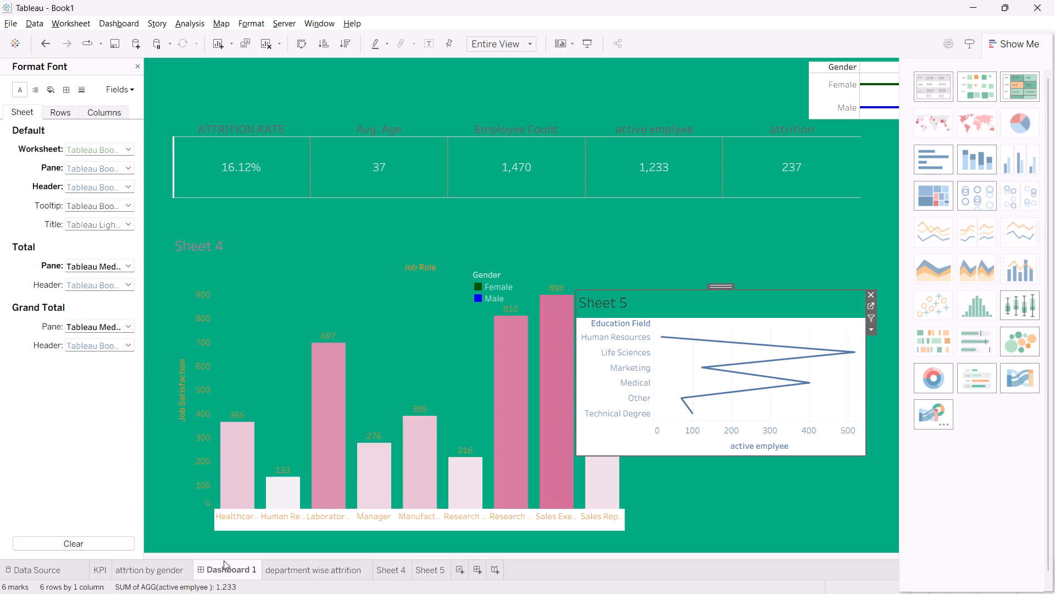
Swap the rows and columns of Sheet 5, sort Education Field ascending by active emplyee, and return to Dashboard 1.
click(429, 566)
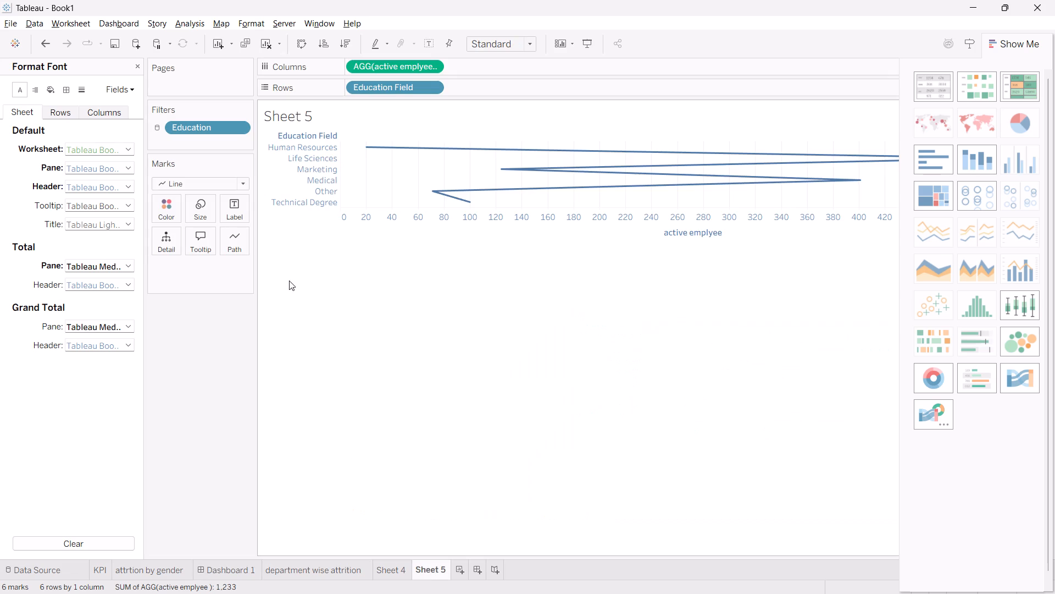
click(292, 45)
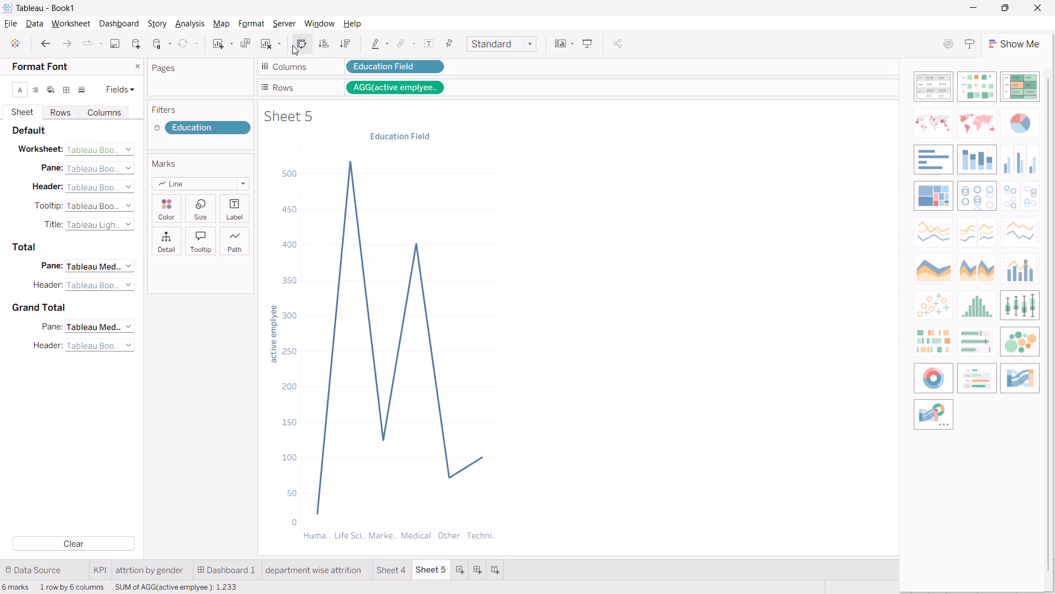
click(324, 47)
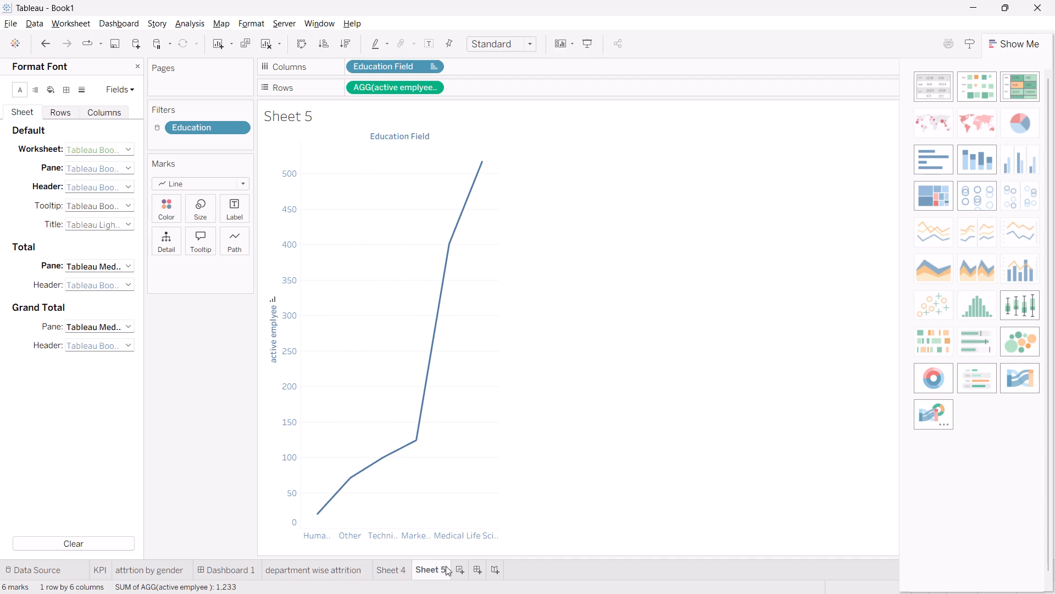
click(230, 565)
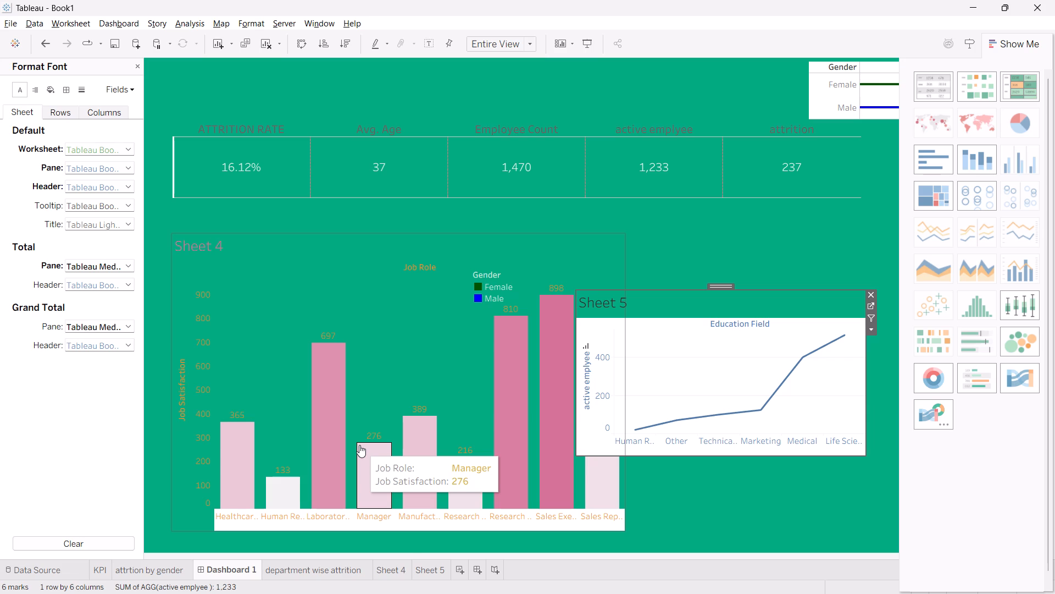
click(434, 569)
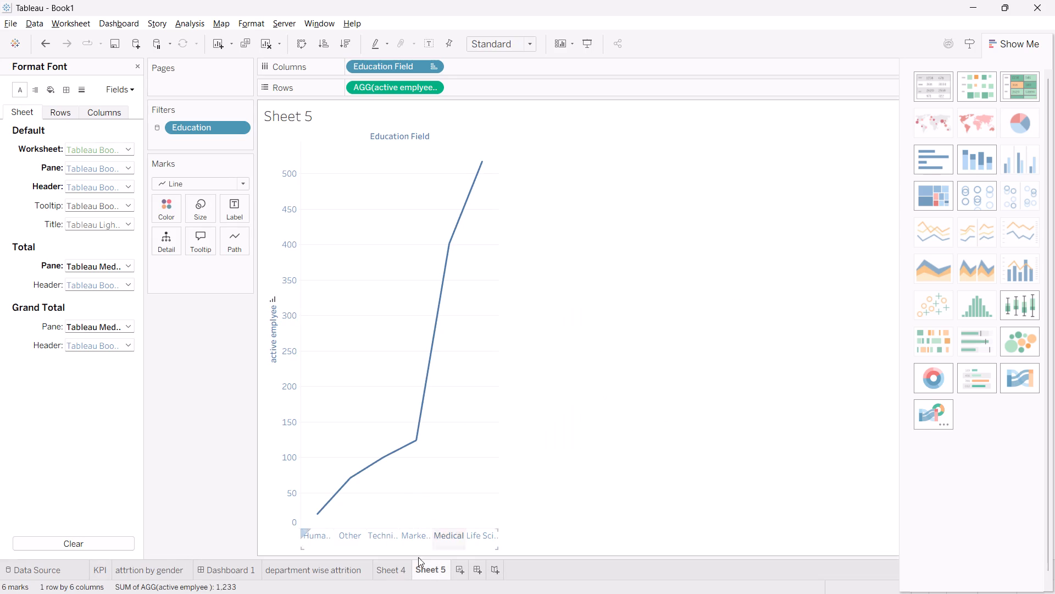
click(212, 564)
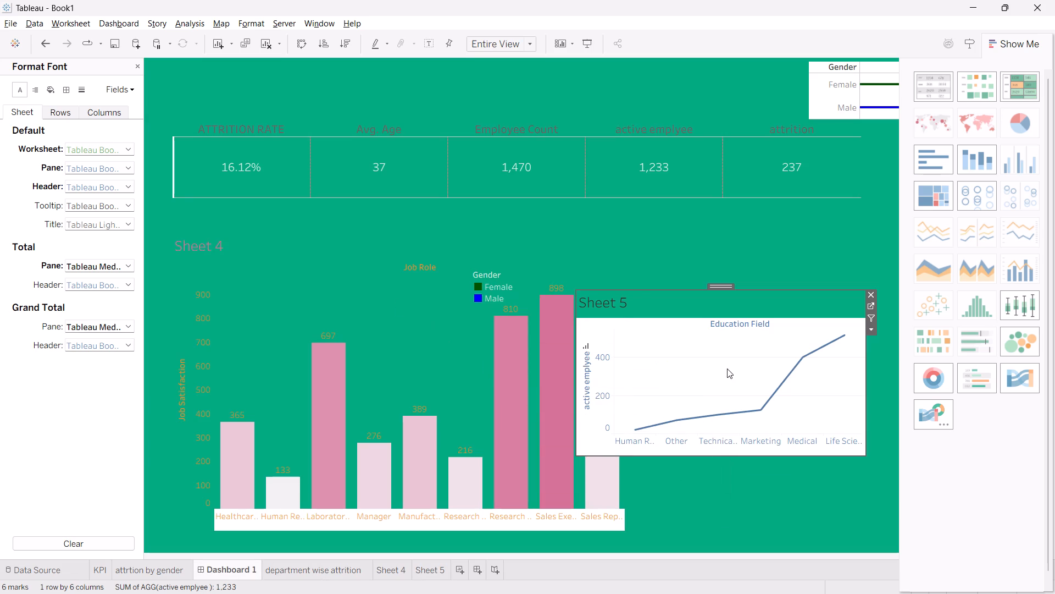
Set the default worksheet shading of the Sheet 5 chart on Dashboard 1 to None.
click(653, 304)
click(43, 87)
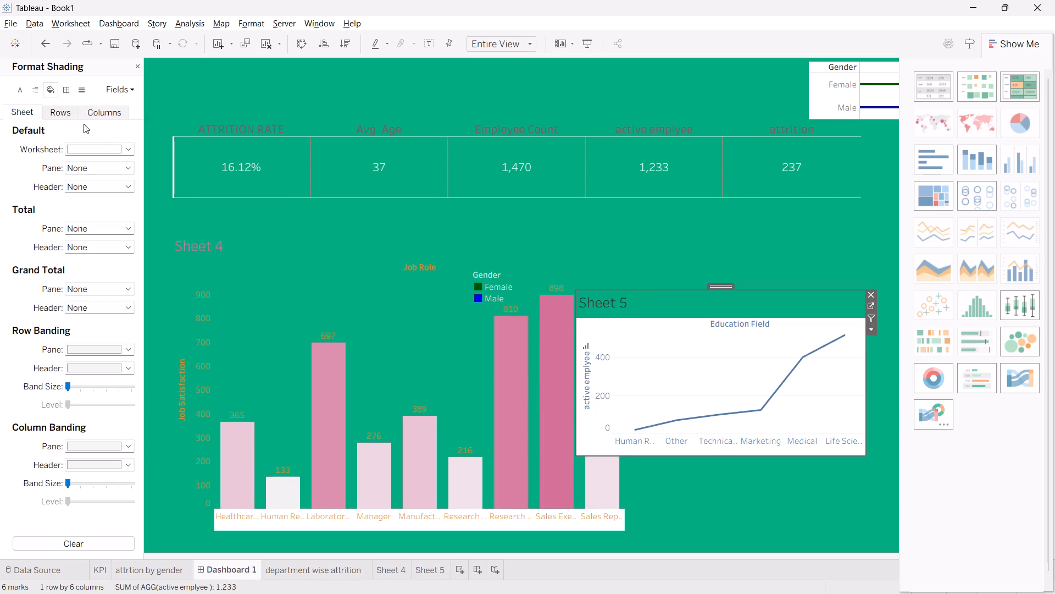
click(130, 151)
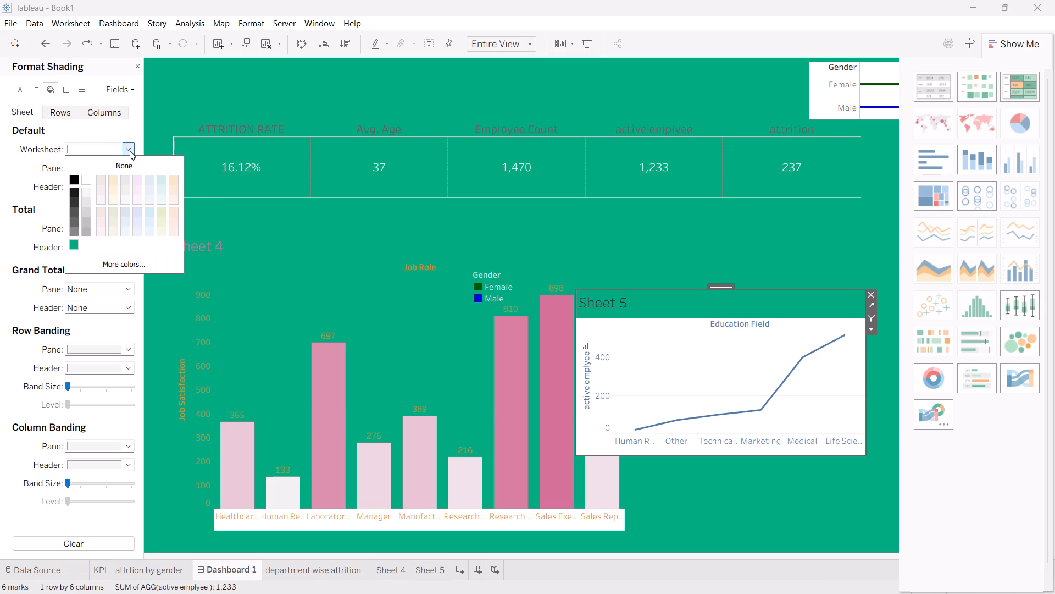
click(125, 185)
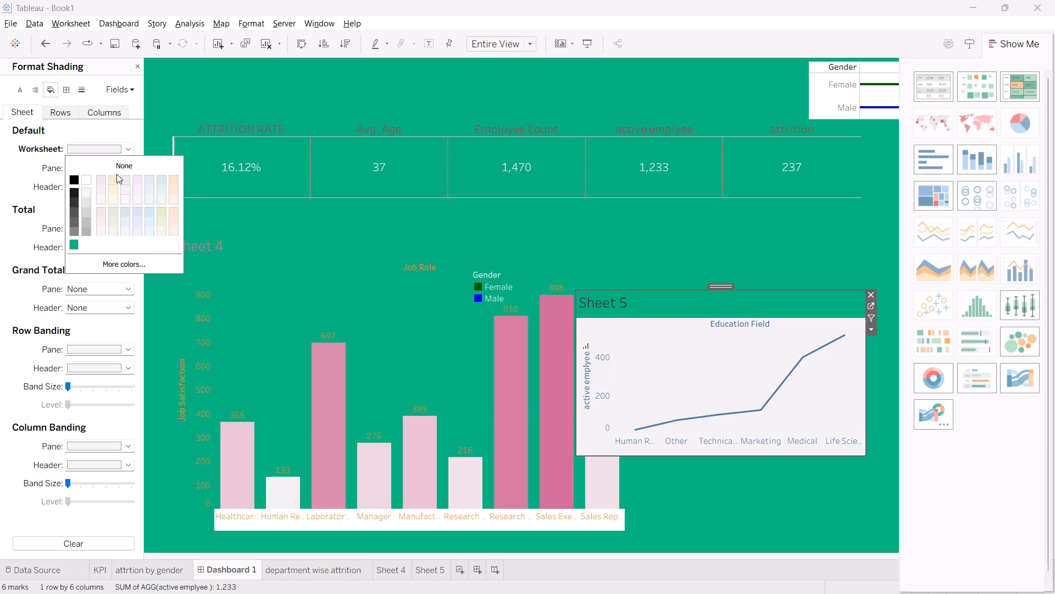
click(109, 164)
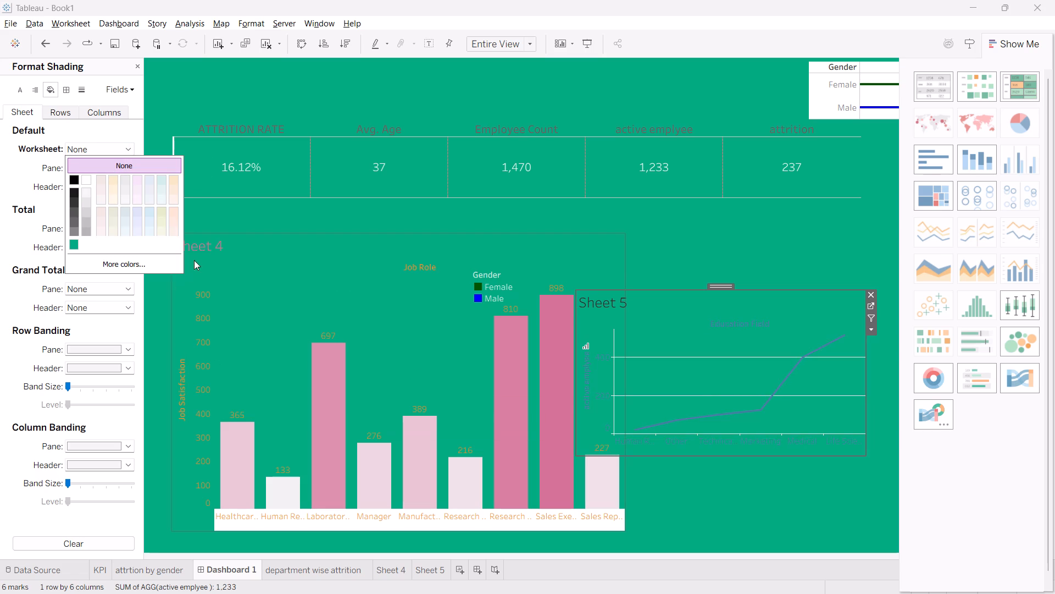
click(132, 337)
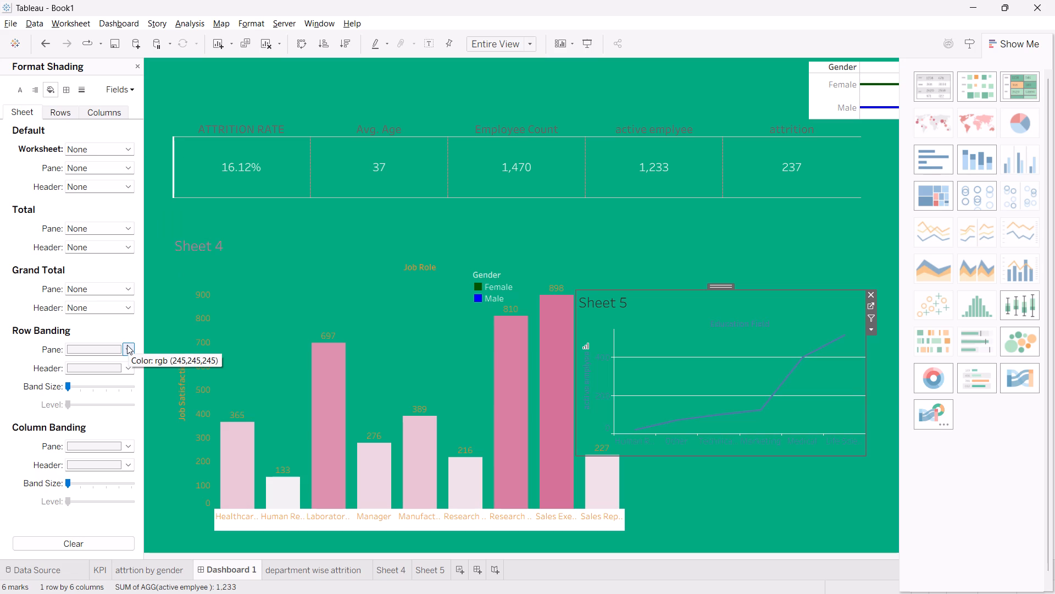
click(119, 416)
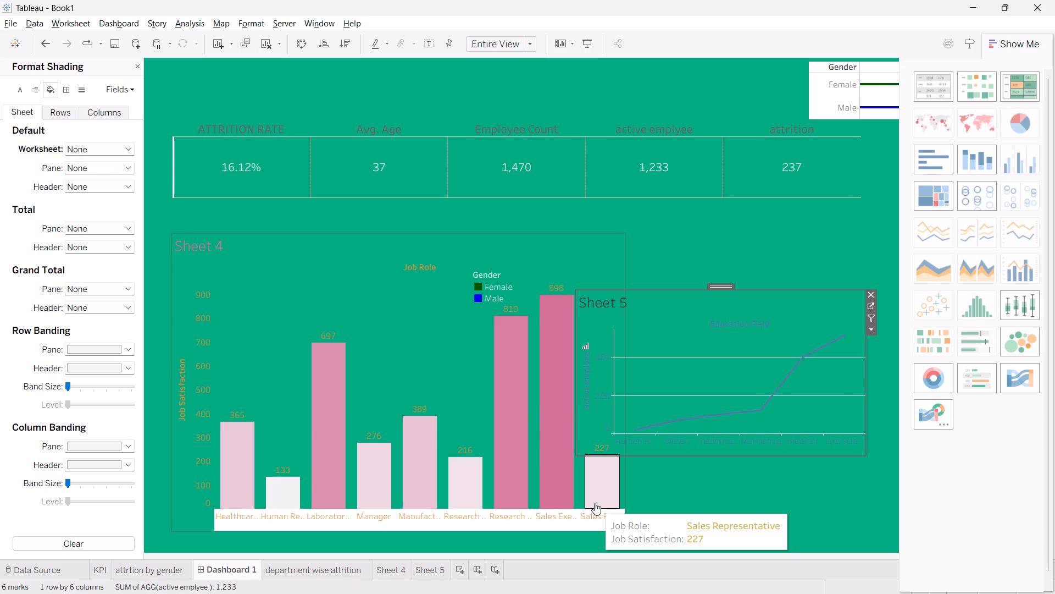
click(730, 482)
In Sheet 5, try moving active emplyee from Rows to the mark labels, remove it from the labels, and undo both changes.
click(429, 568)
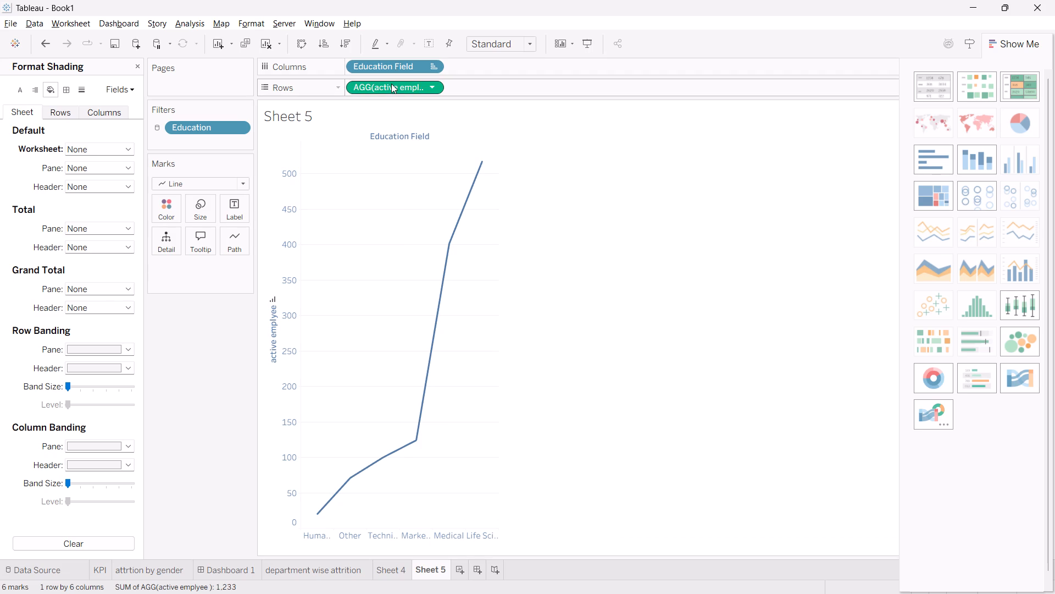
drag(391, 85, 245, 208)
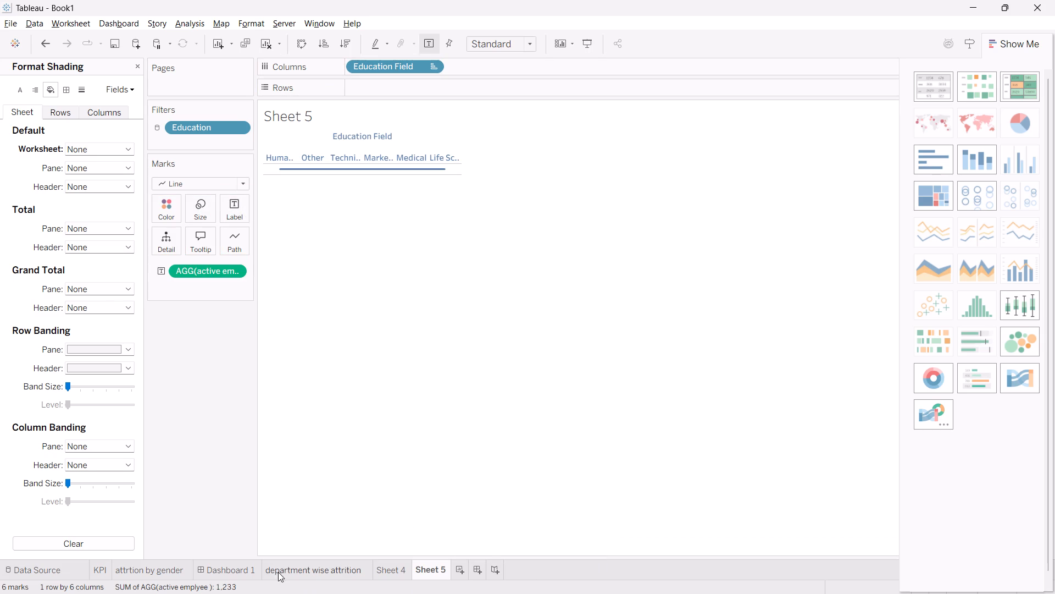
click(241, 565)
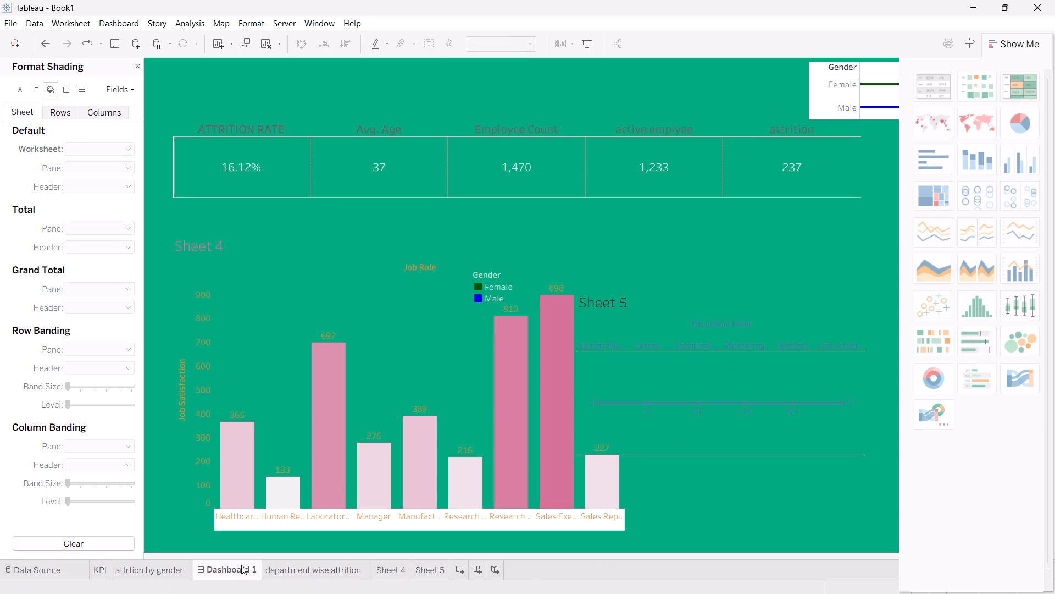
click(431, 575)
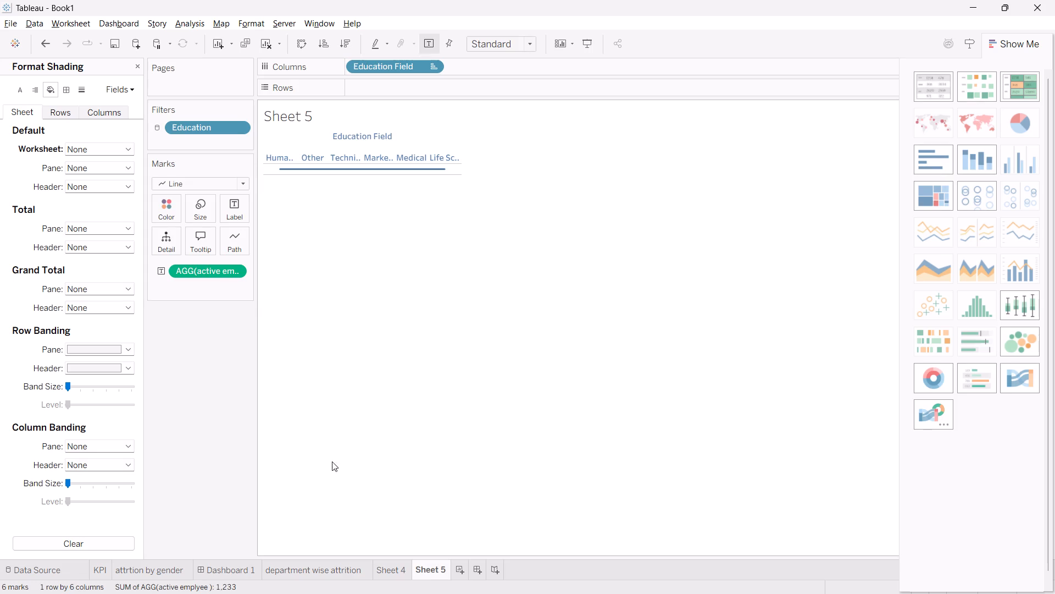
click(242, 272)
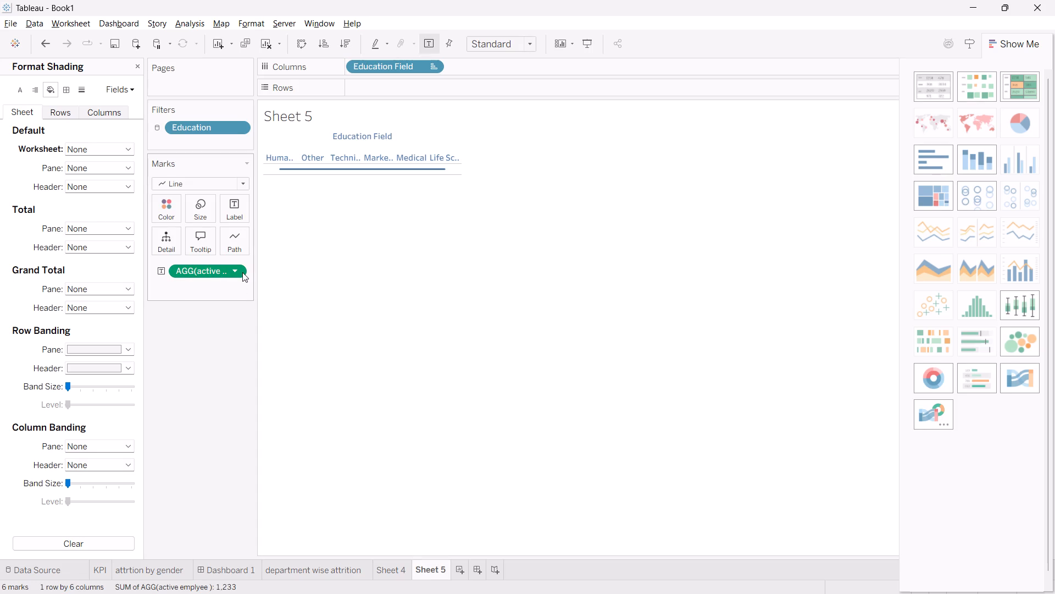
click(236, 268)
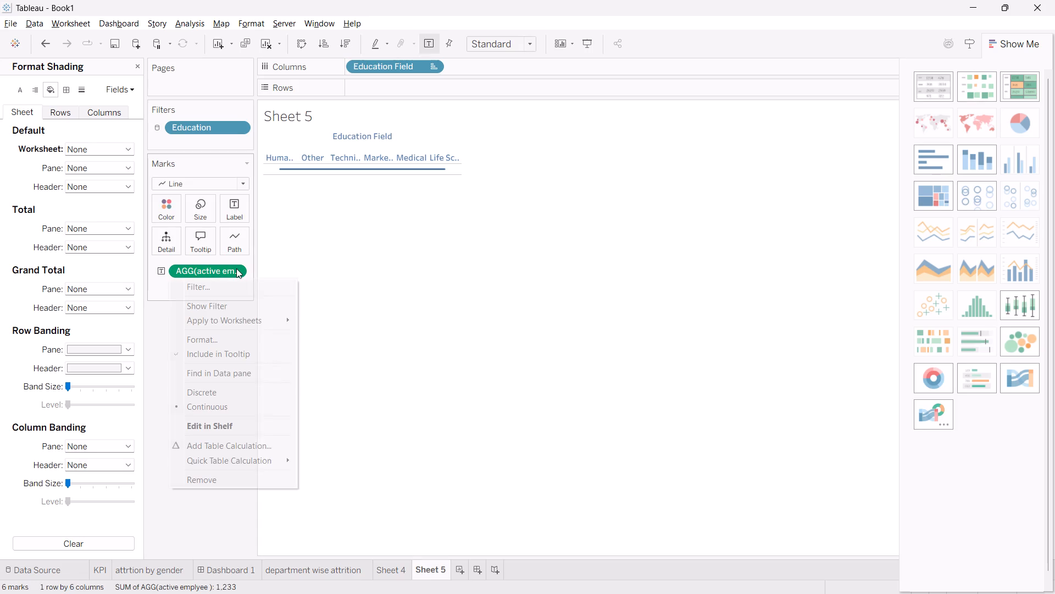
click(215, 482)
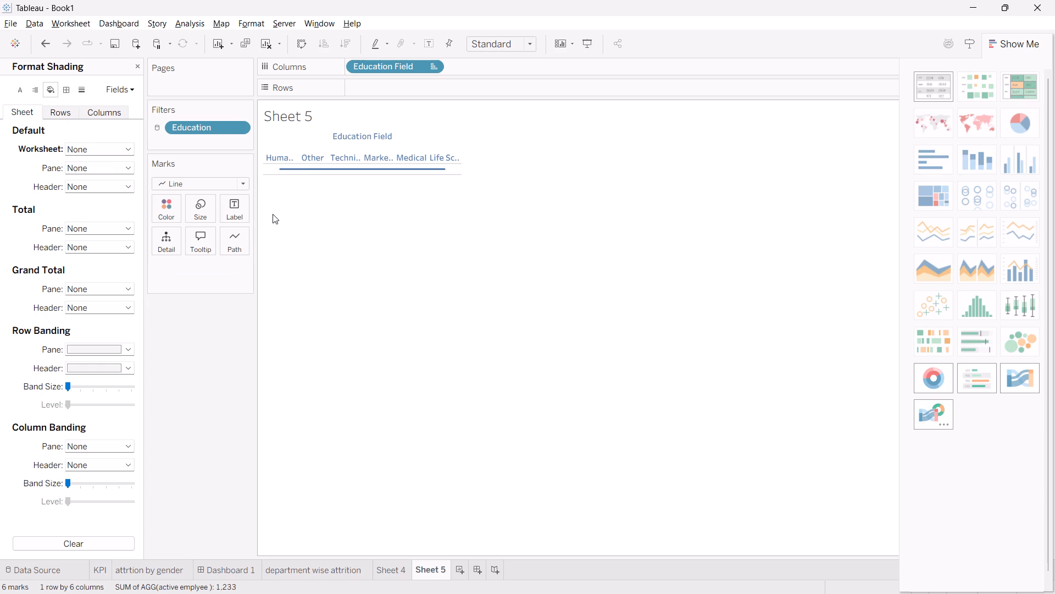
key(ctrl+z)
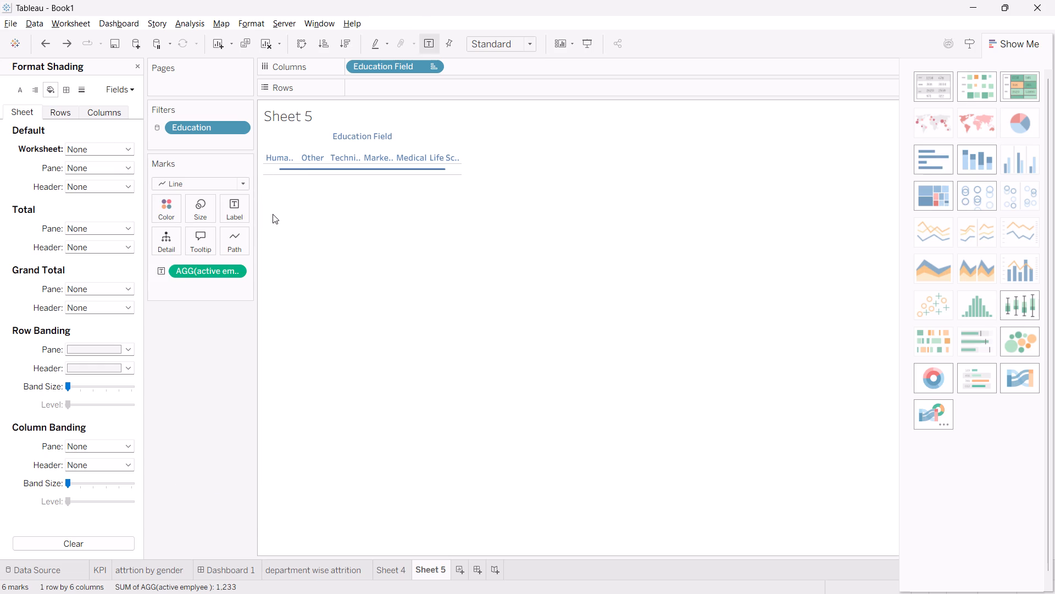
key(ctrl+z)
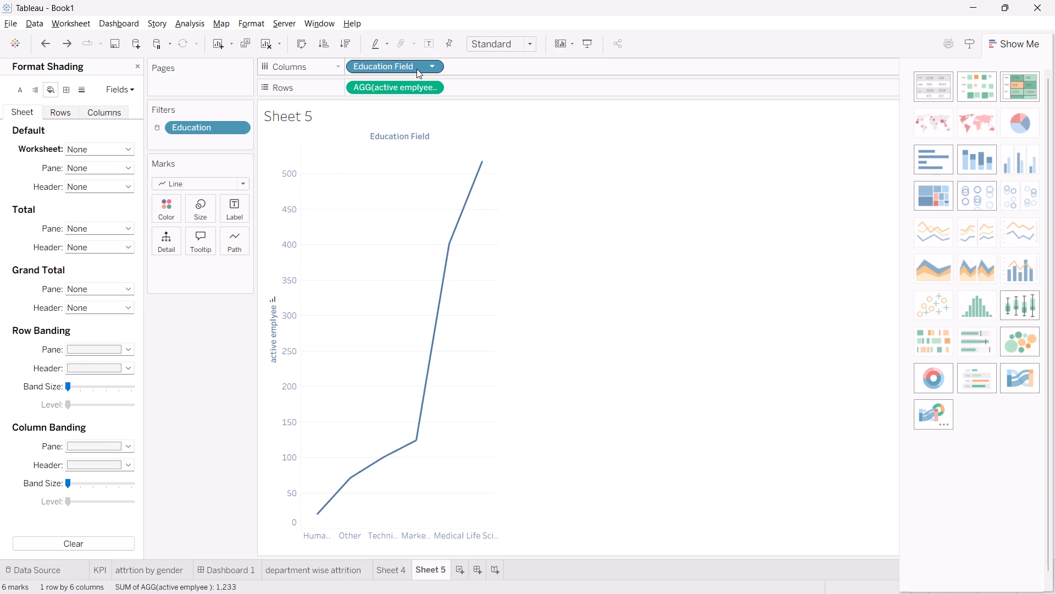
Copy active emplyee from Rows onto the mark labels of the Sheet 5 line chart, keeping it in Rows.
ctrl+drag(404, 91, 258, 208)
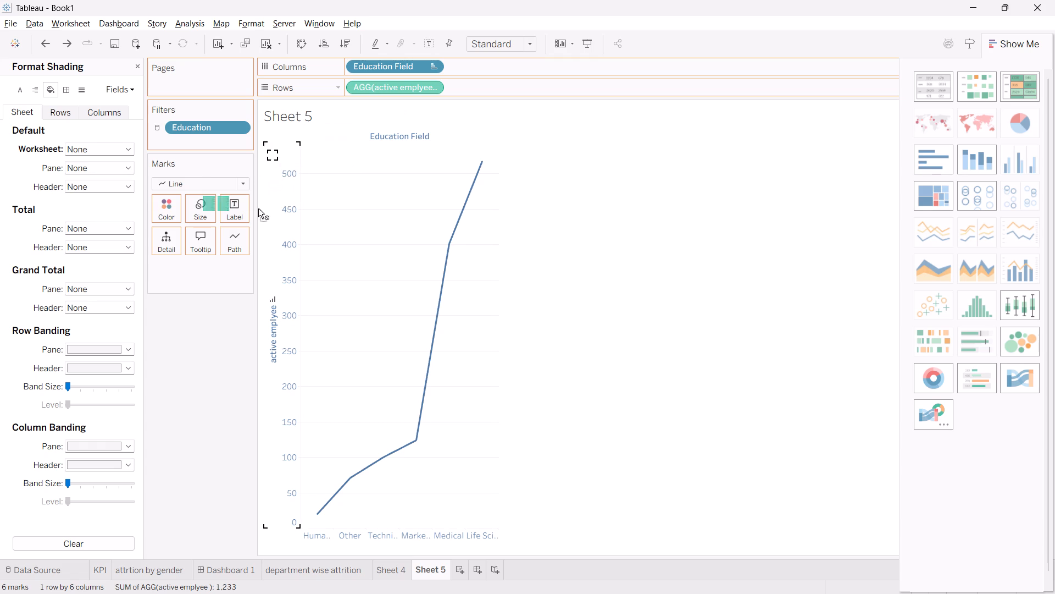
ctrl+drag(258, 208, 242, 218)
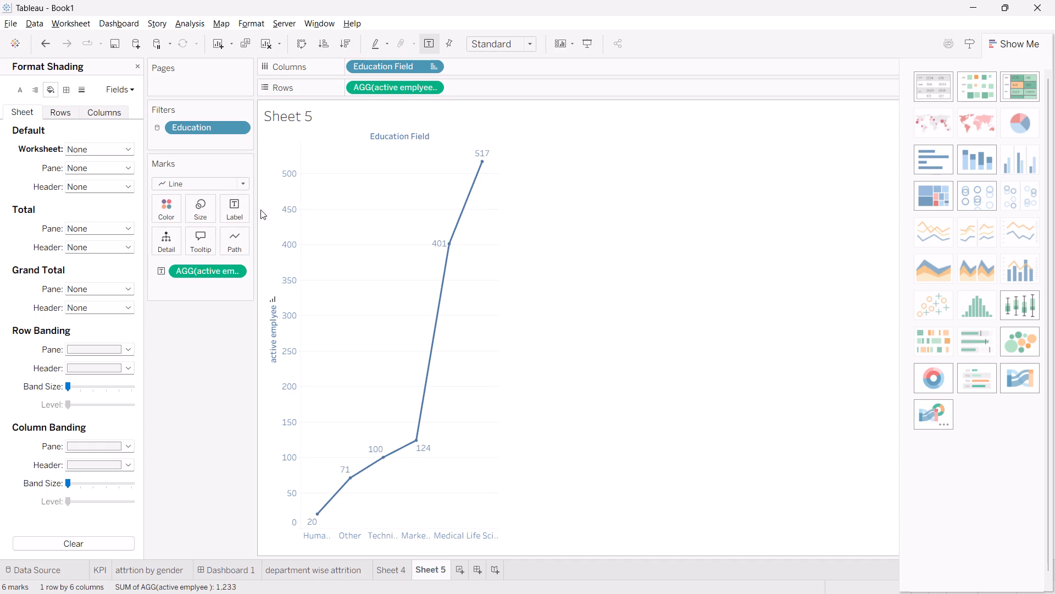
Format the active emplyee mark label text in Sheet 5 as black Tableau Bold and check the chart on Dashboard 1.
click(233, 203)
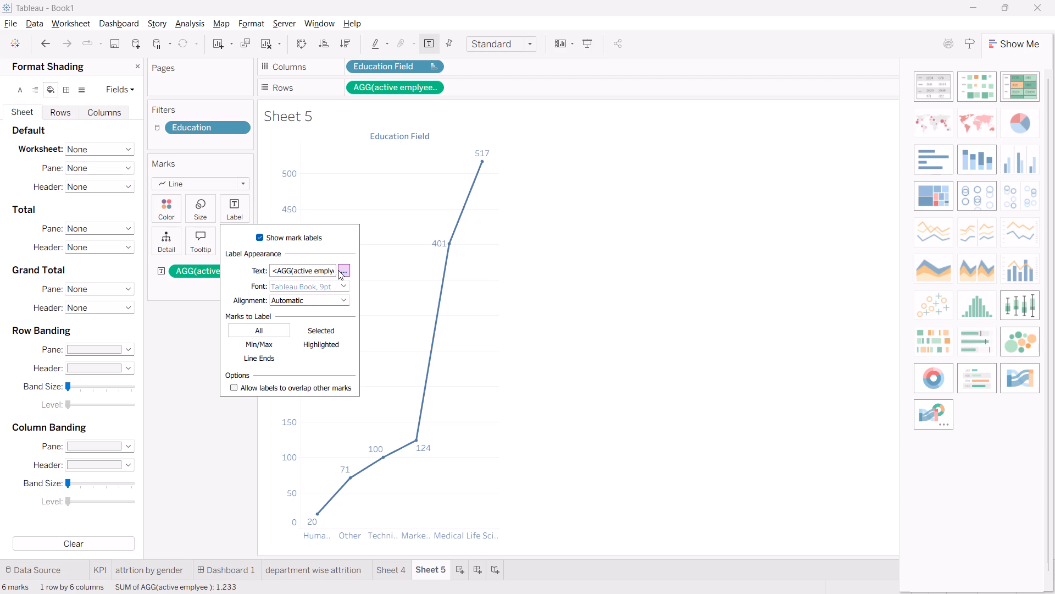
click(340, 270)
drag(580, 249, 479, 249)
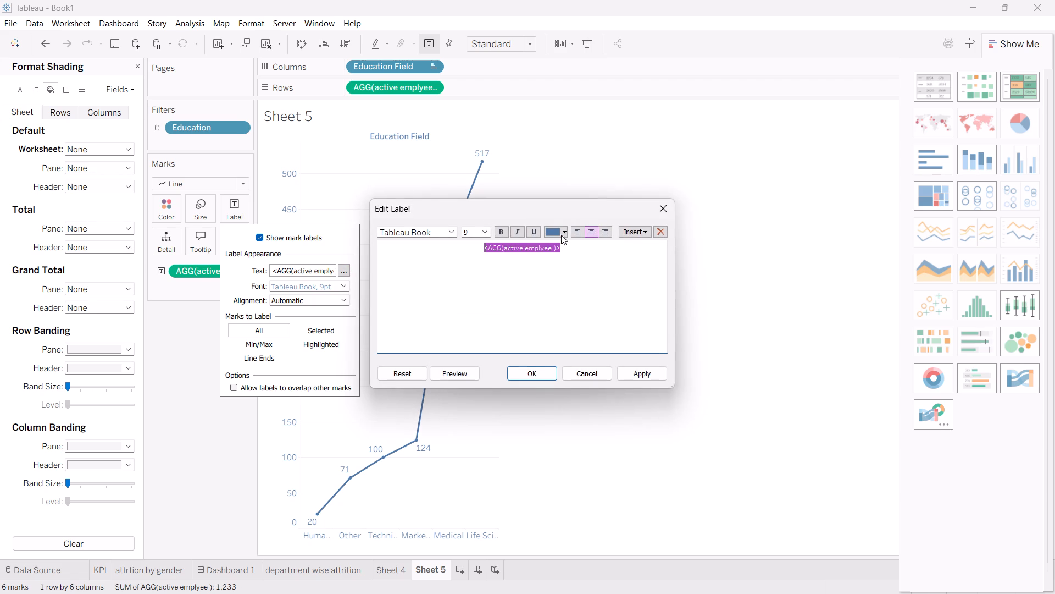
click(565, 234)
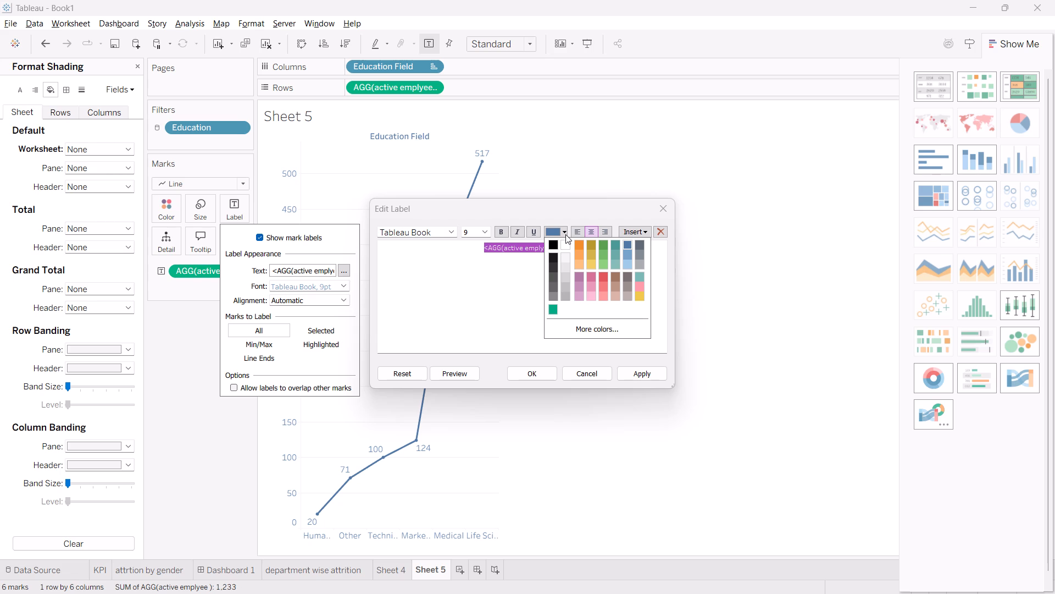
click(553, 244)
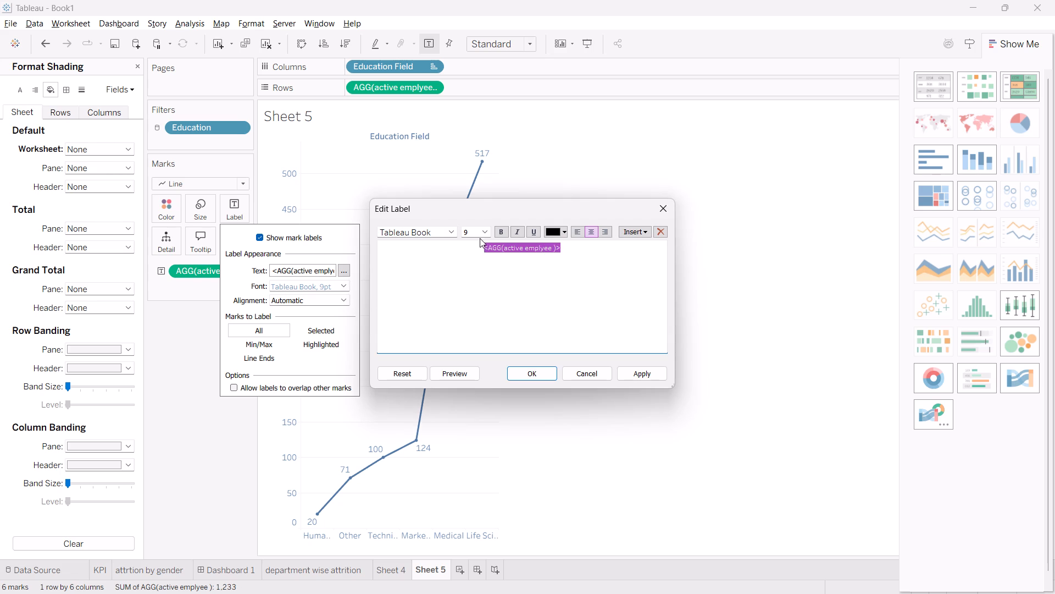
click(448, 229)
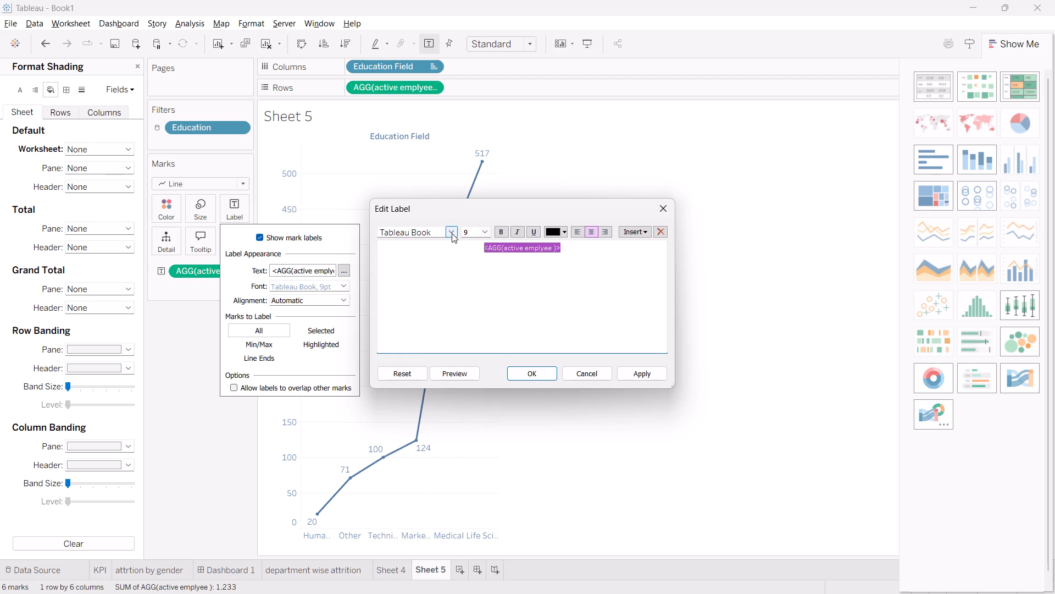
click(451, 233)
click(434, 251)
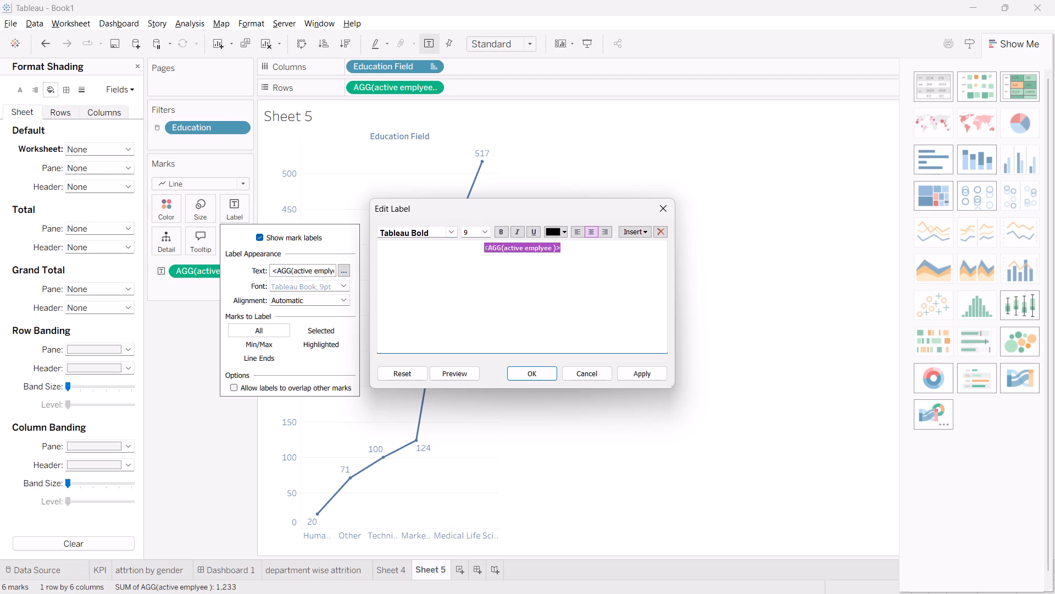
click(644, 371)
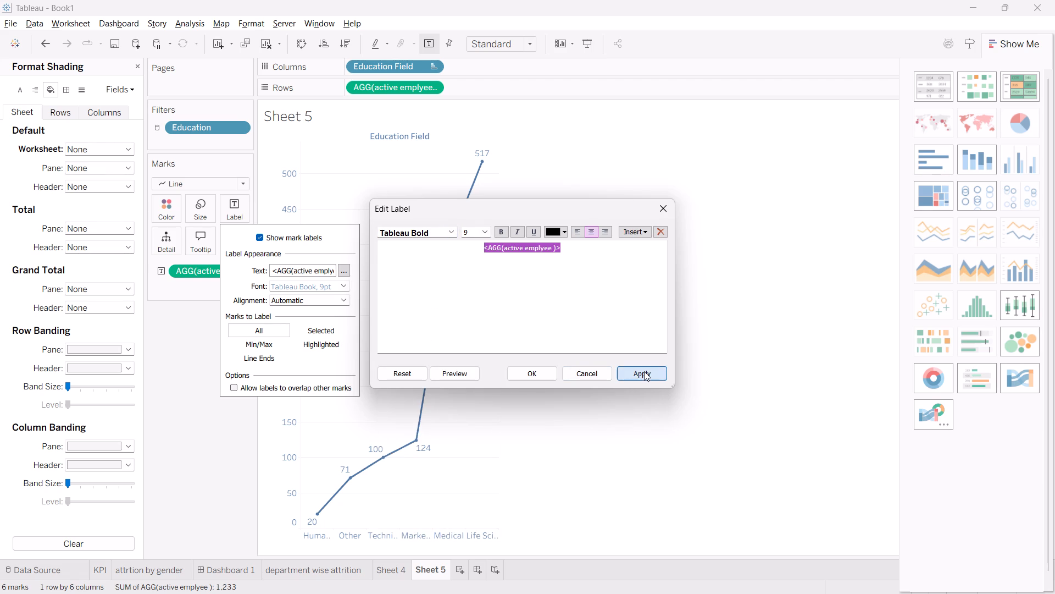
click(540, 378)
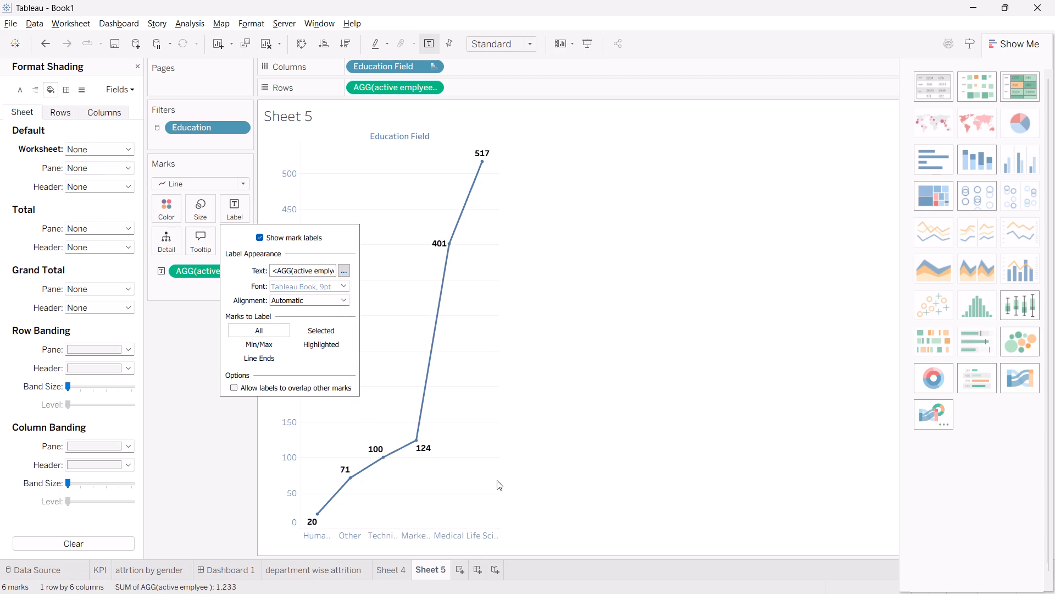
click(497, 480)
click(228, 573)
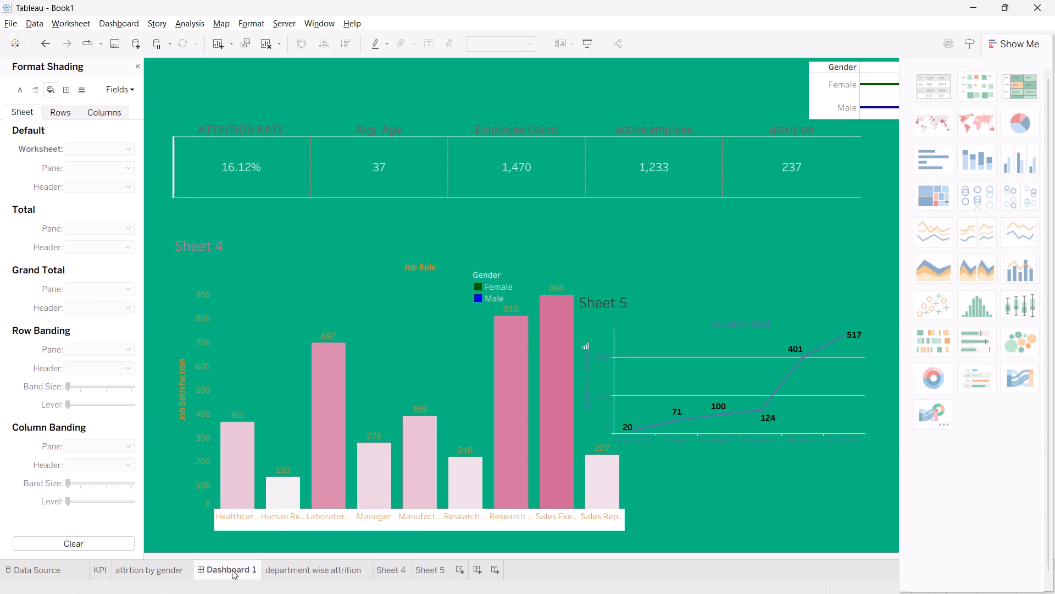
click(711, 461)
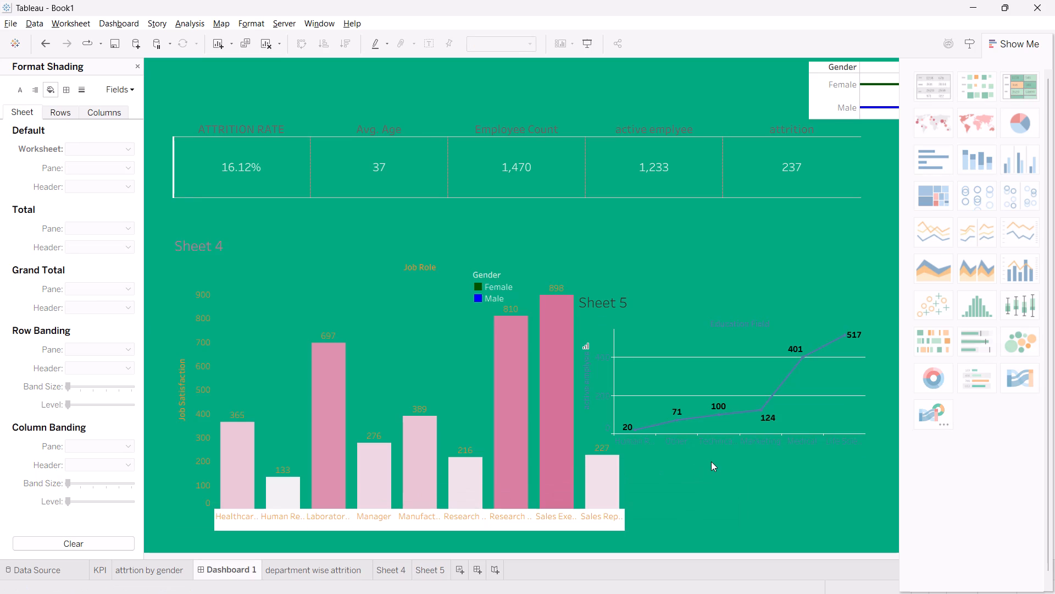
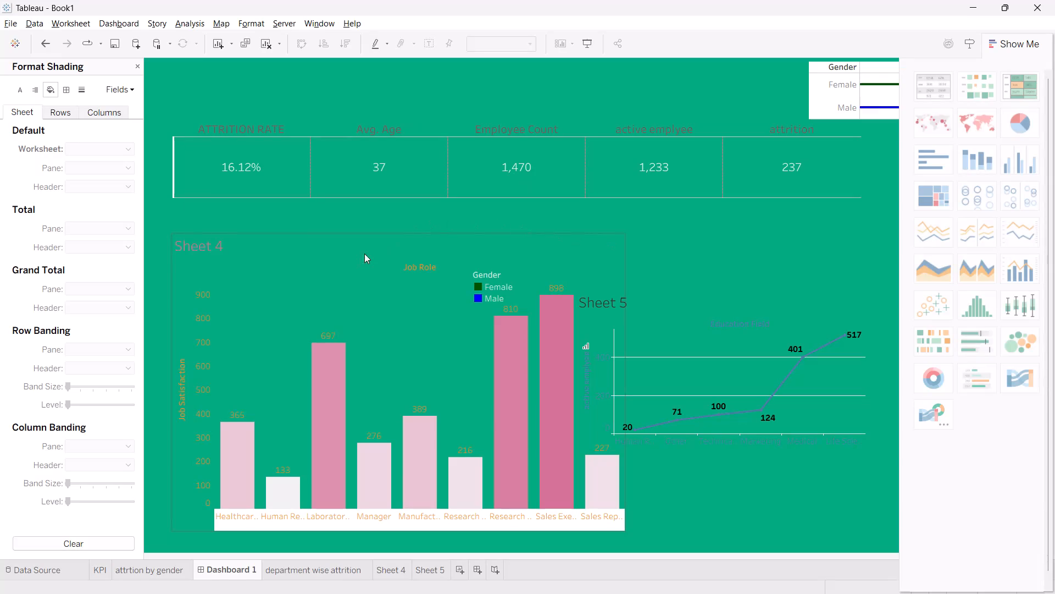
Close the shading format settings to bring back Dashboard 1's sheet and object lists.
click(610, 227)
click(135, 67)
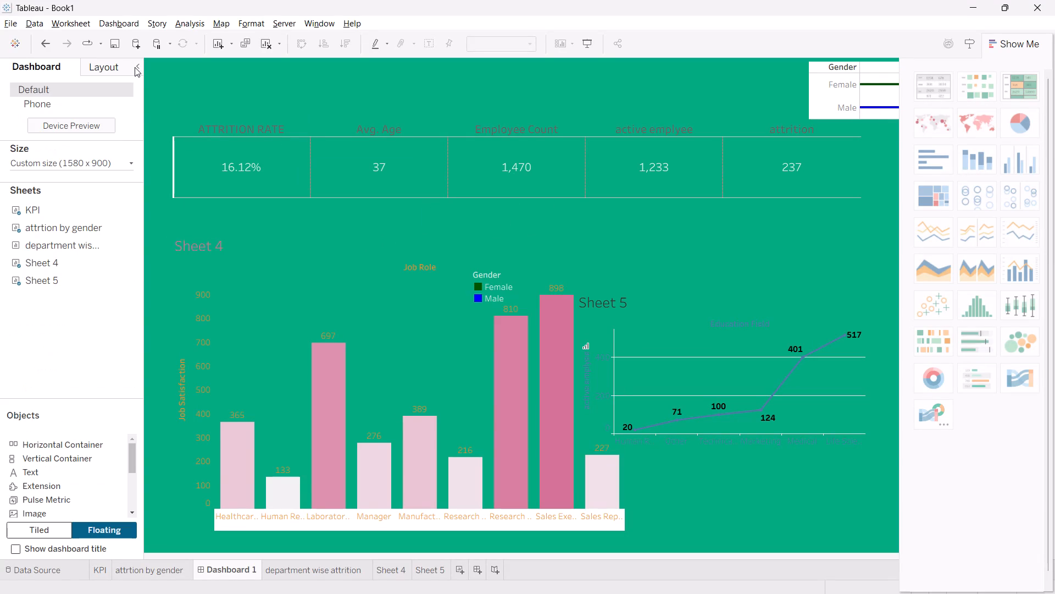
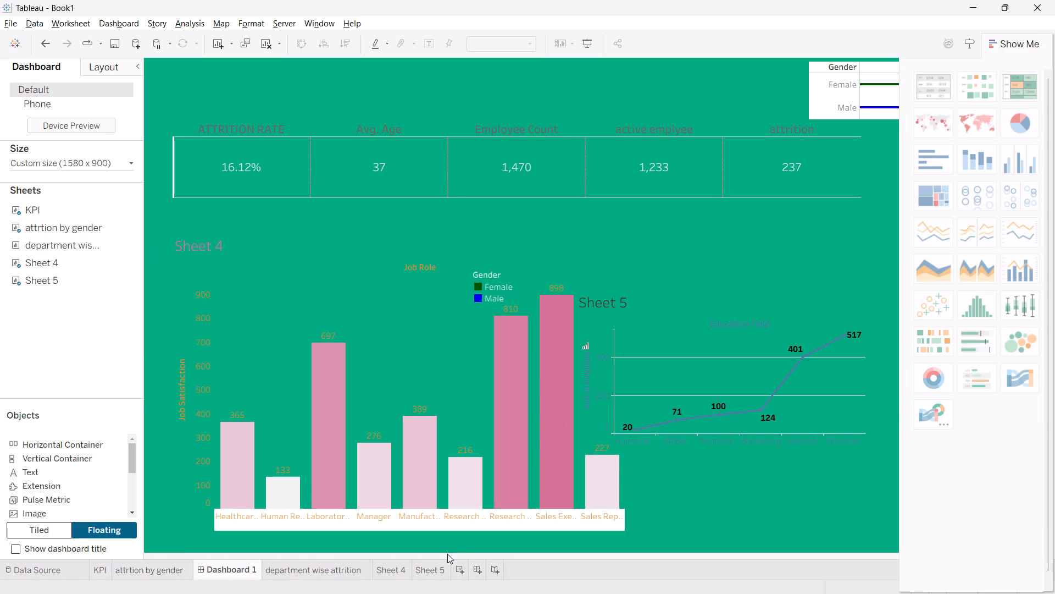
click(458, 571)
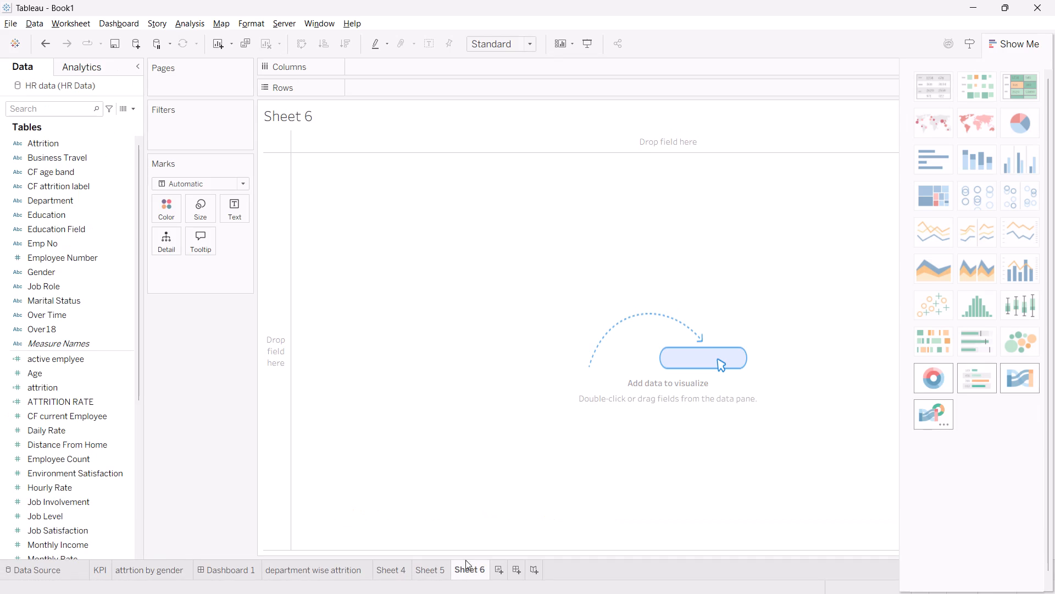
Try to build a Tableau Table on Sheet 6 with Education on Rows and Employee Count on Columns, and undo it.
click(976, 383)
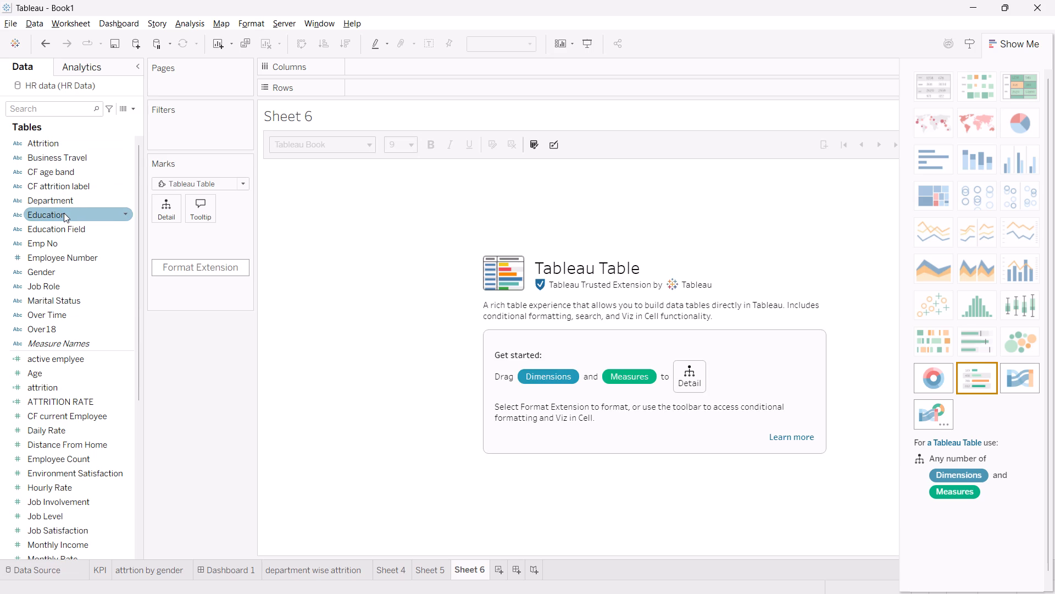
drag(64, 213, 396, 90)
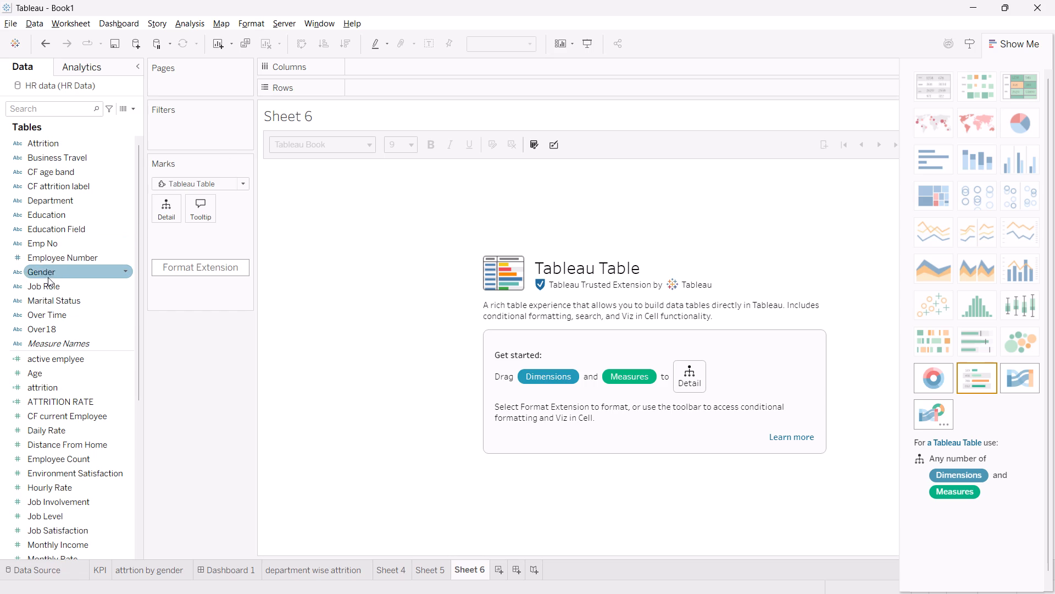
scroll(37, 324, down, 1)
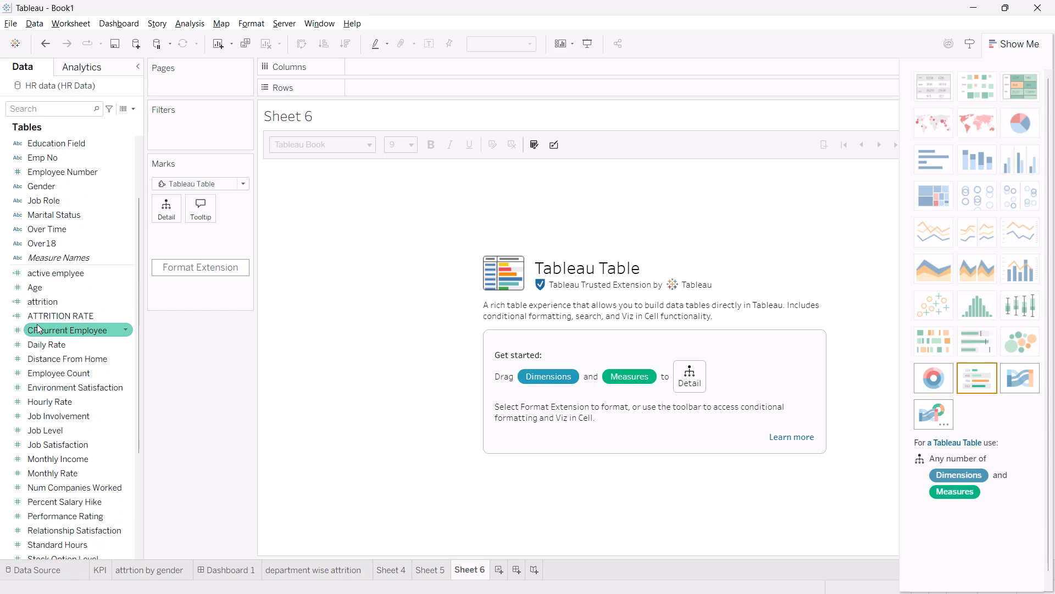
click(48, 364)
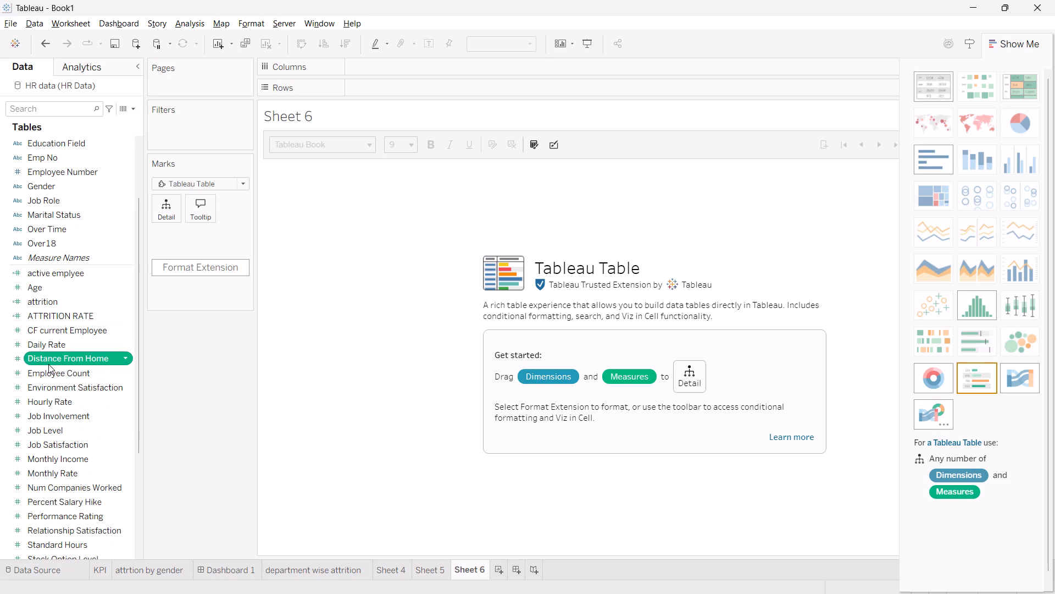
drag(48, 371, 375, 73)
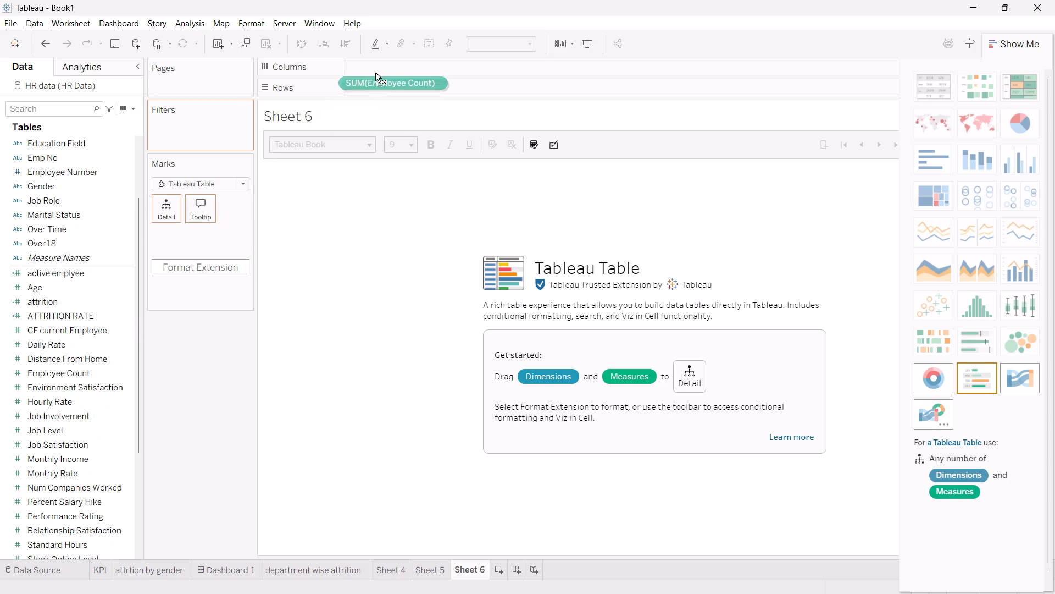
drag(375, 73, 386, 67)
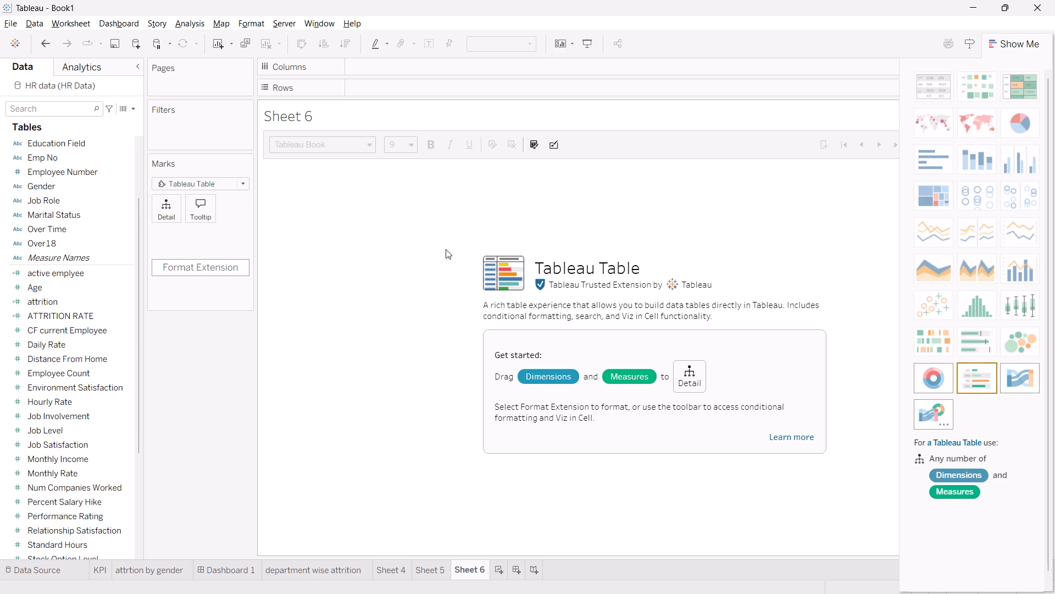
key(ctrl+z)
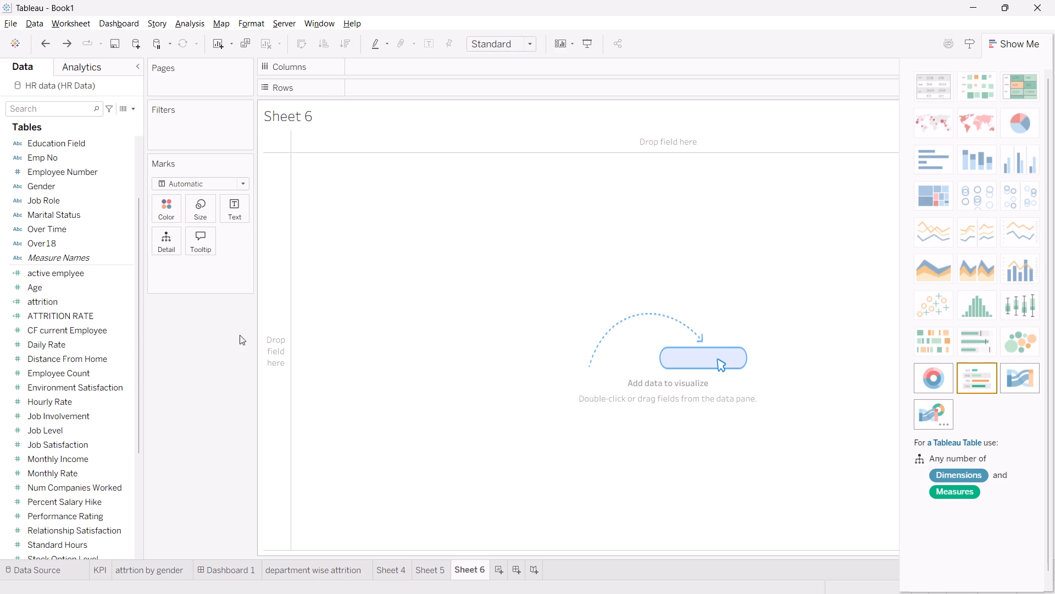
Build a chart on Sheet 6 with Employee Count on Columns and Education Field followed by Job Role on Rows.
drag(73, 370, 431, 67)
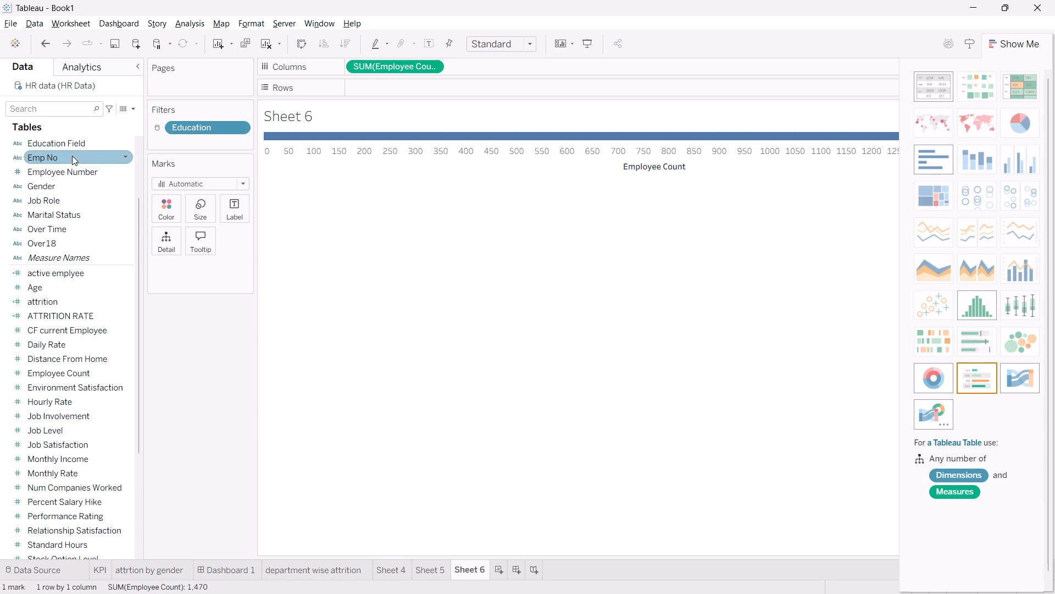
drag(69, 147, 396, 95)
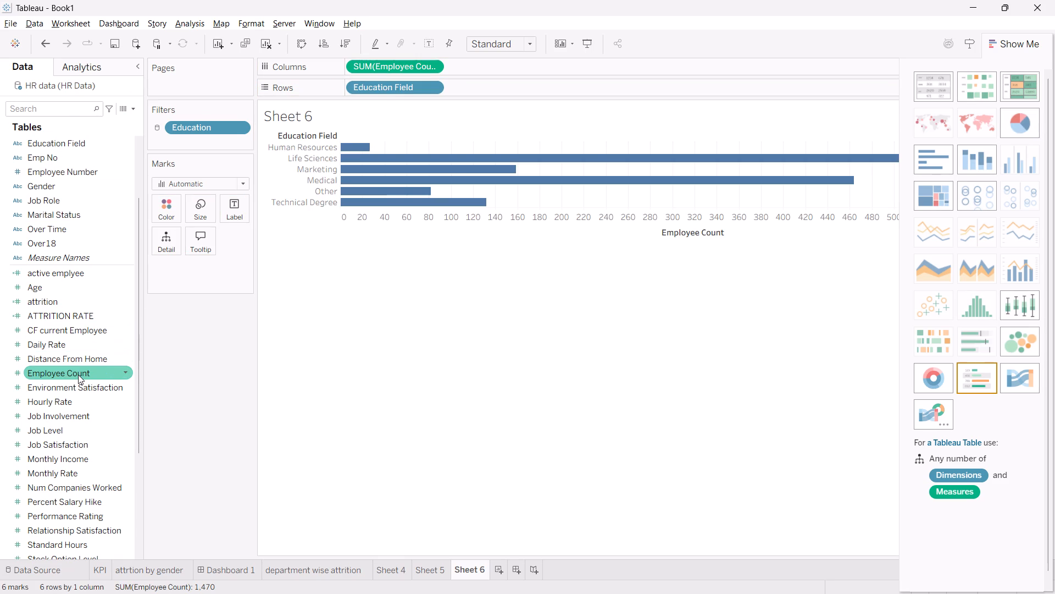
click(74, 112)
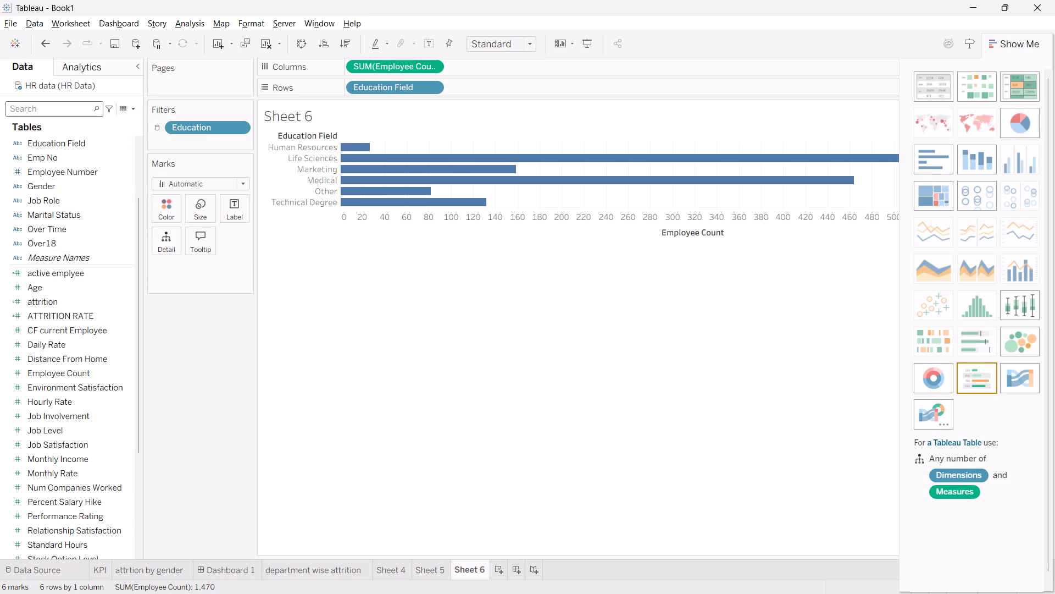
text(jo)
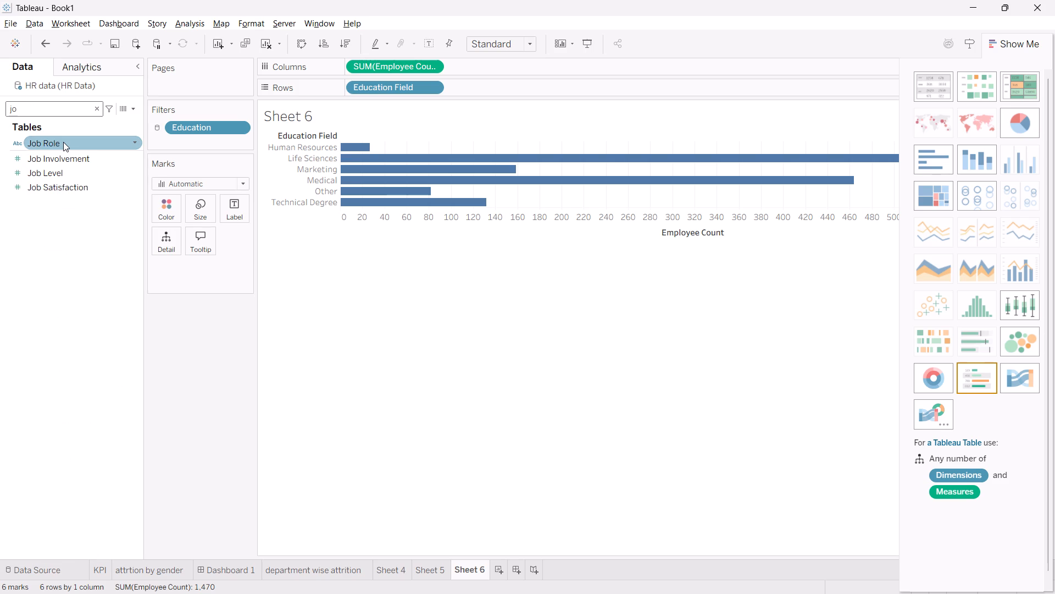
drag(63, 141, 511, 91)
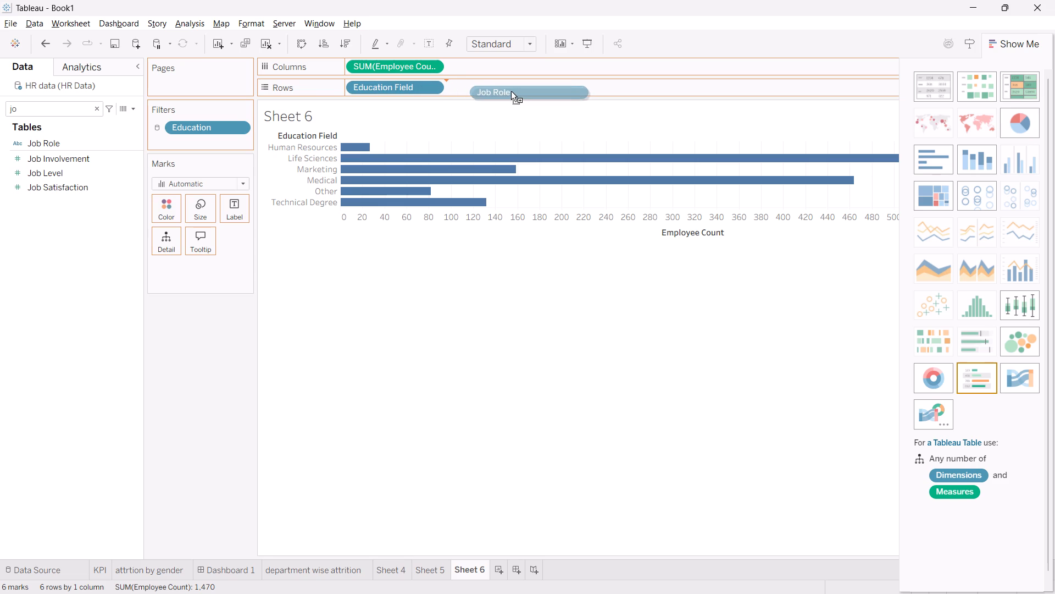
drag(511, 91, 510, 84)
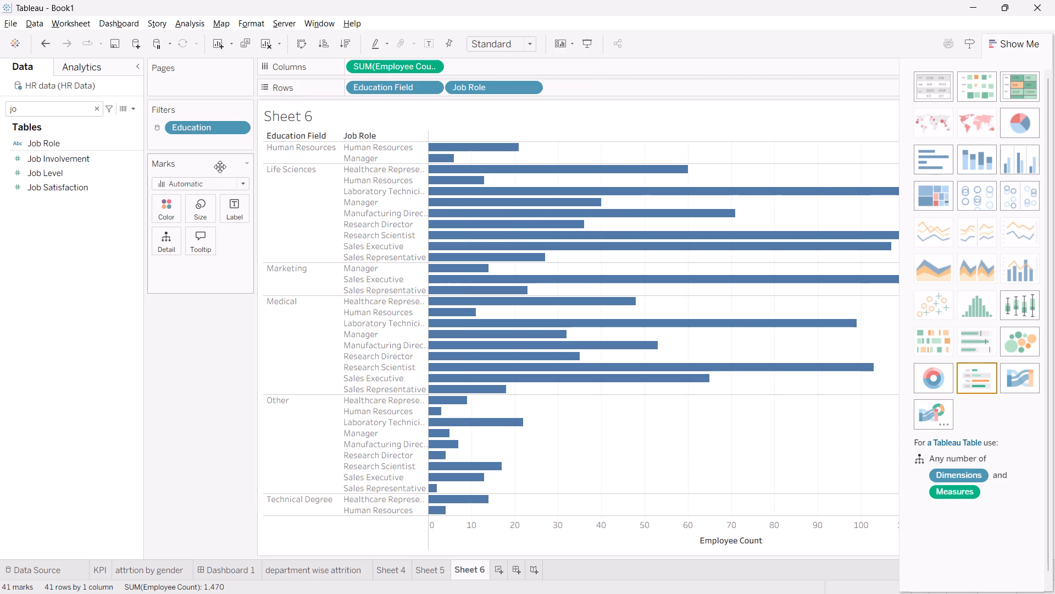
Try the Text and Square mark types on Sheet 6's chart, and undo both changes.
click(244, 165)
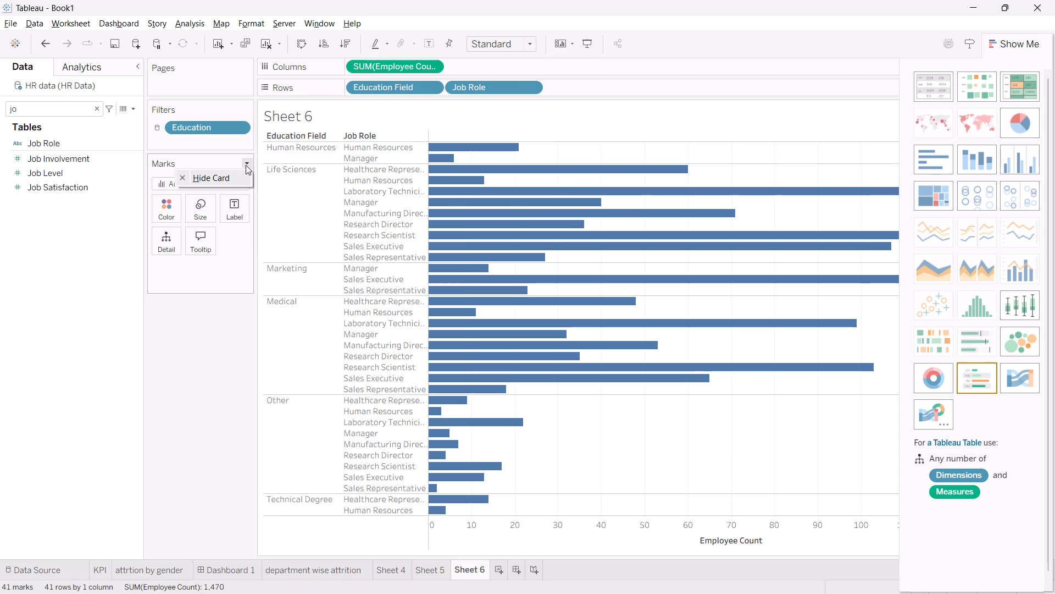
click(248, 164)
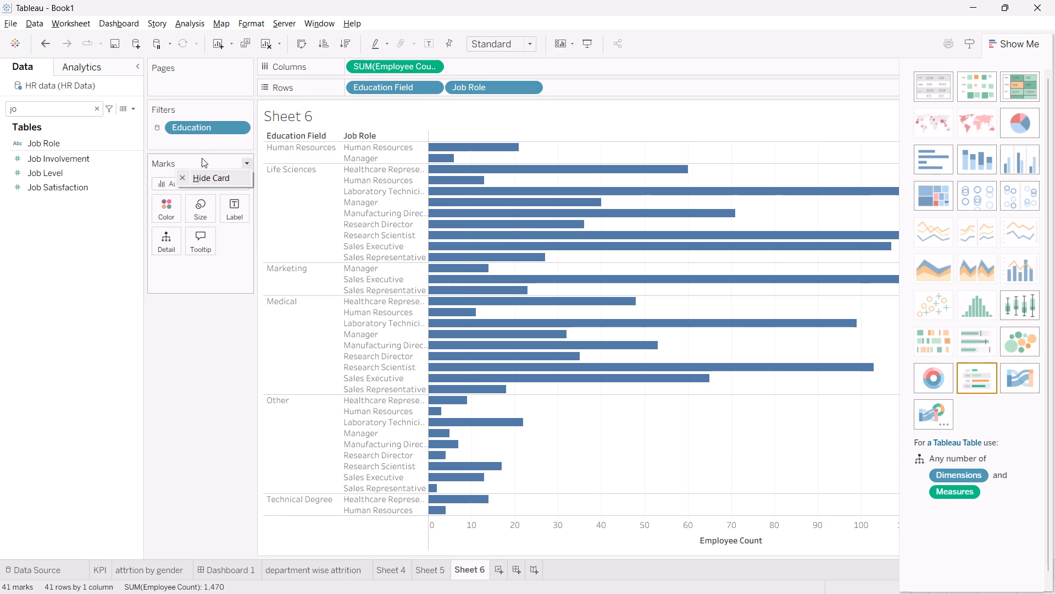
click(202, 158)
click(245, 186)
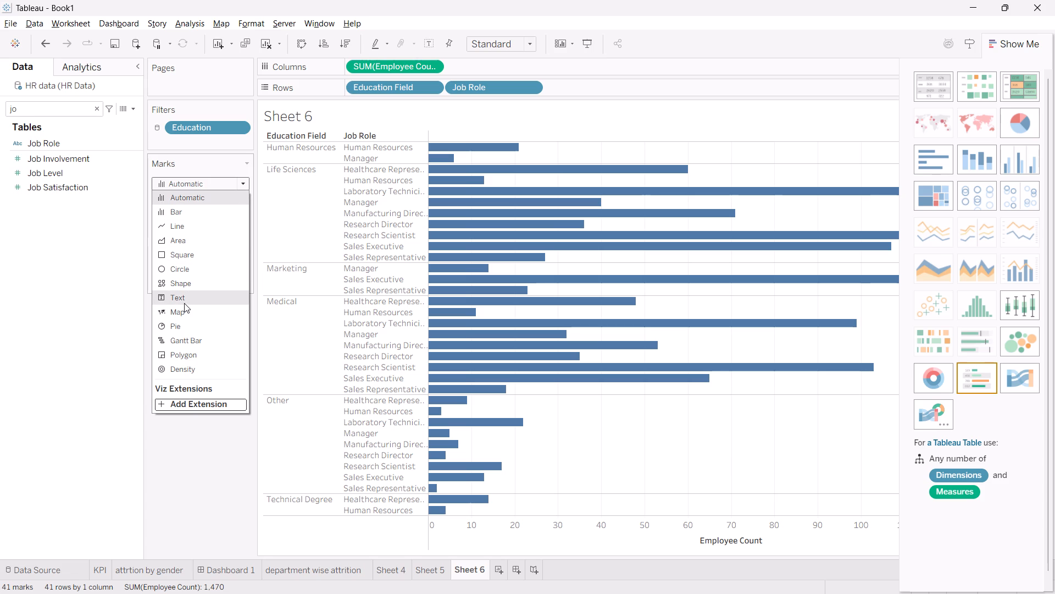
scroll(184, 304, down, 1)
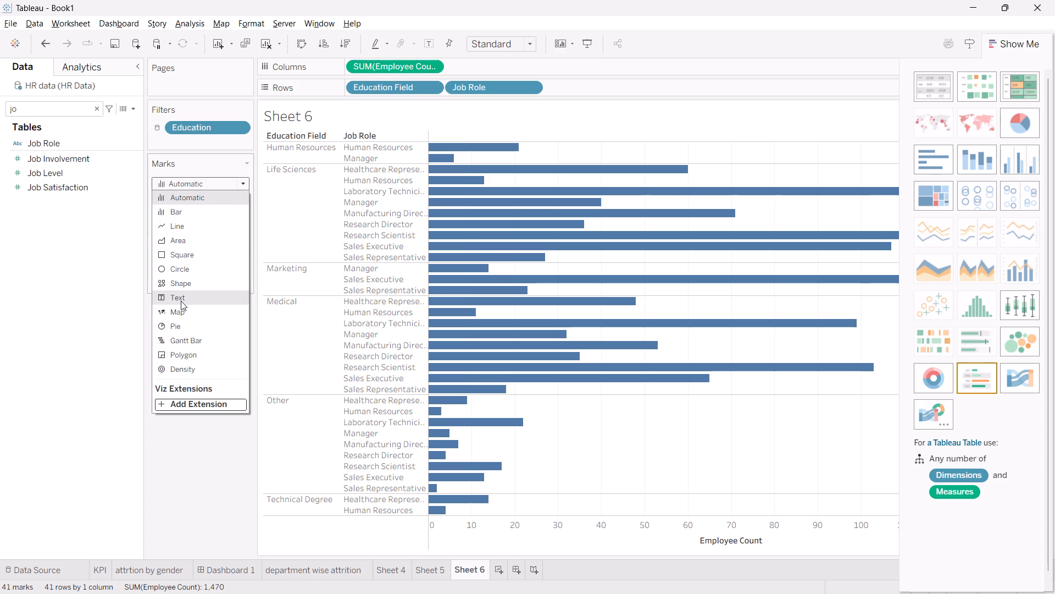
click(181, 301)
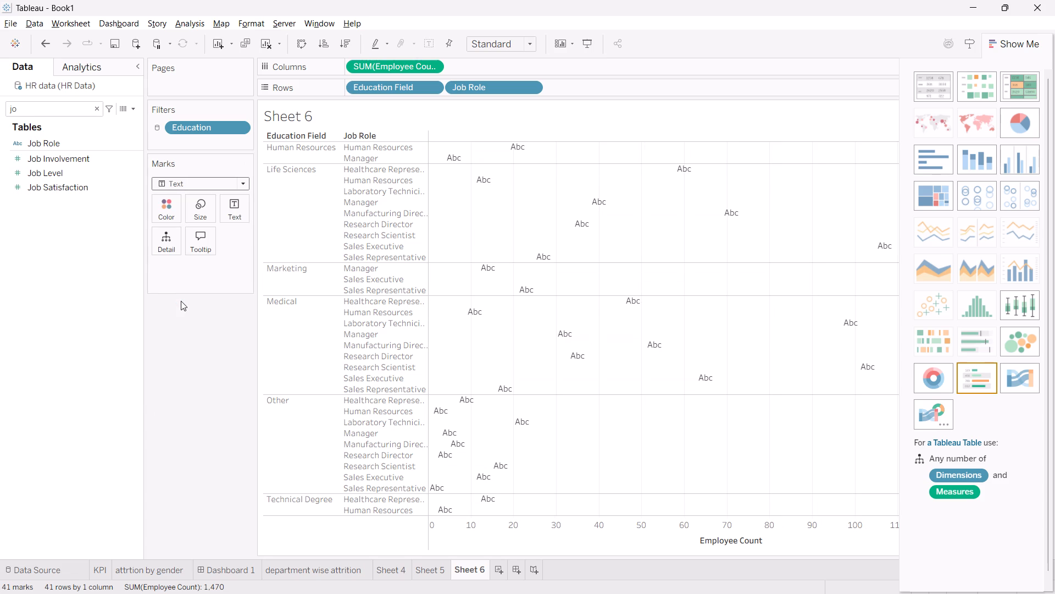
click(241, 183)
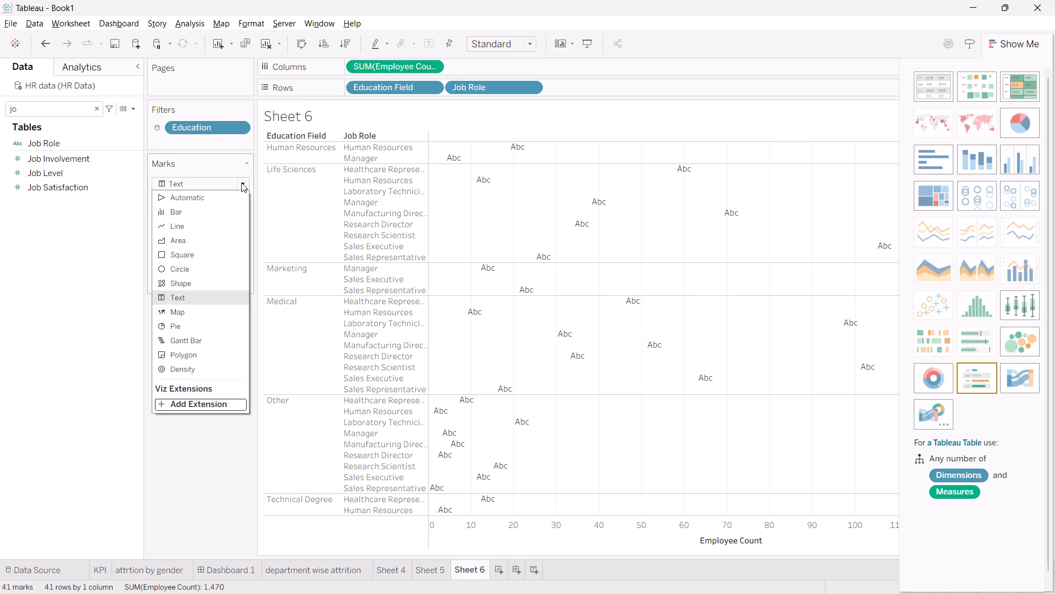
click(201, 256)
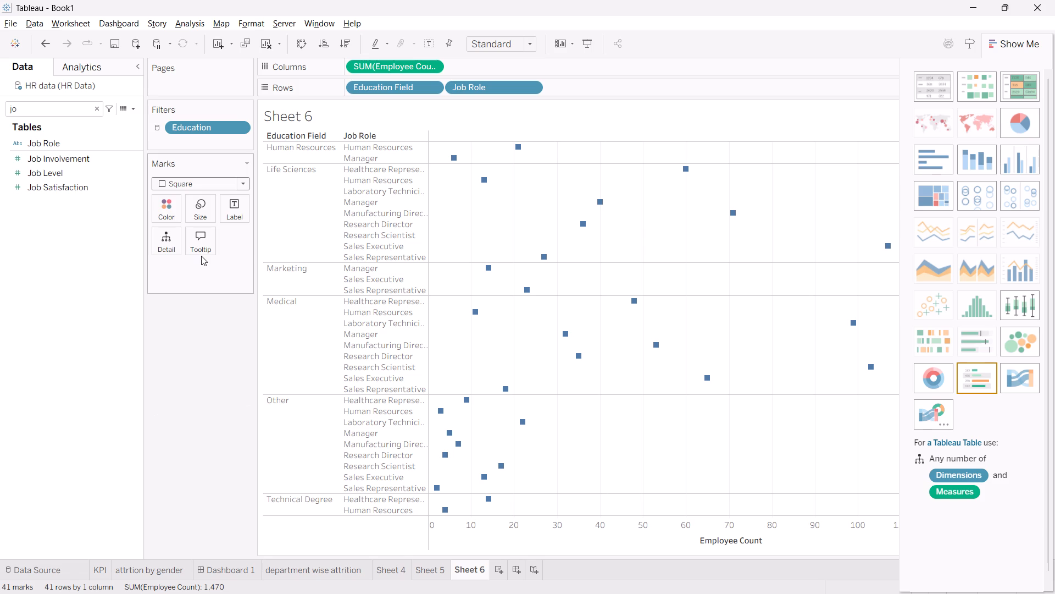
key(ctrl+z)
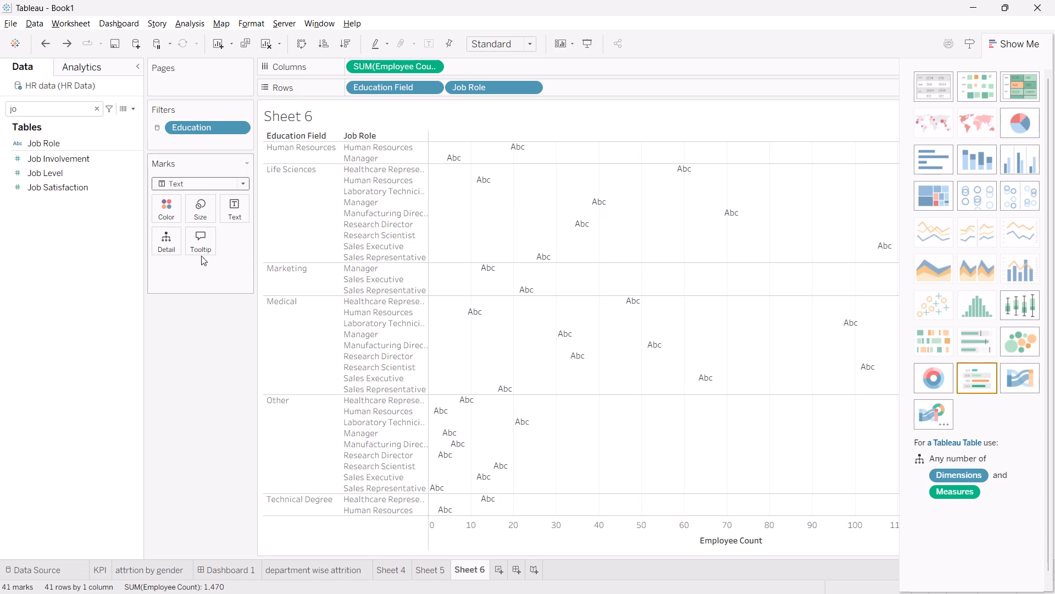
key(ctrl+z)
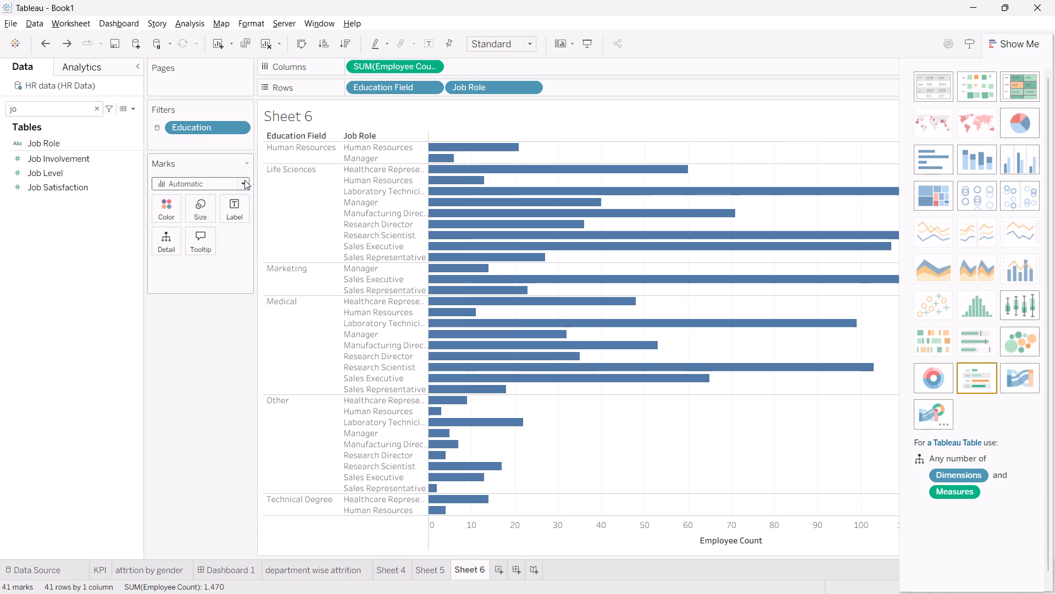
Change Sheet 6's mark type to Pie after trying Line.
click(243, 180)
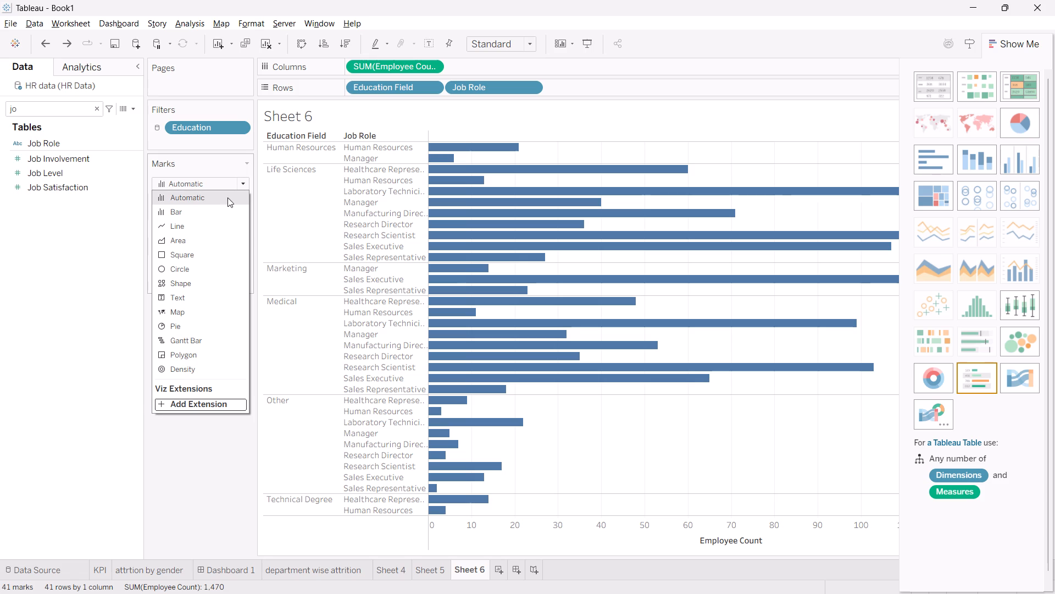
click(207, 227)
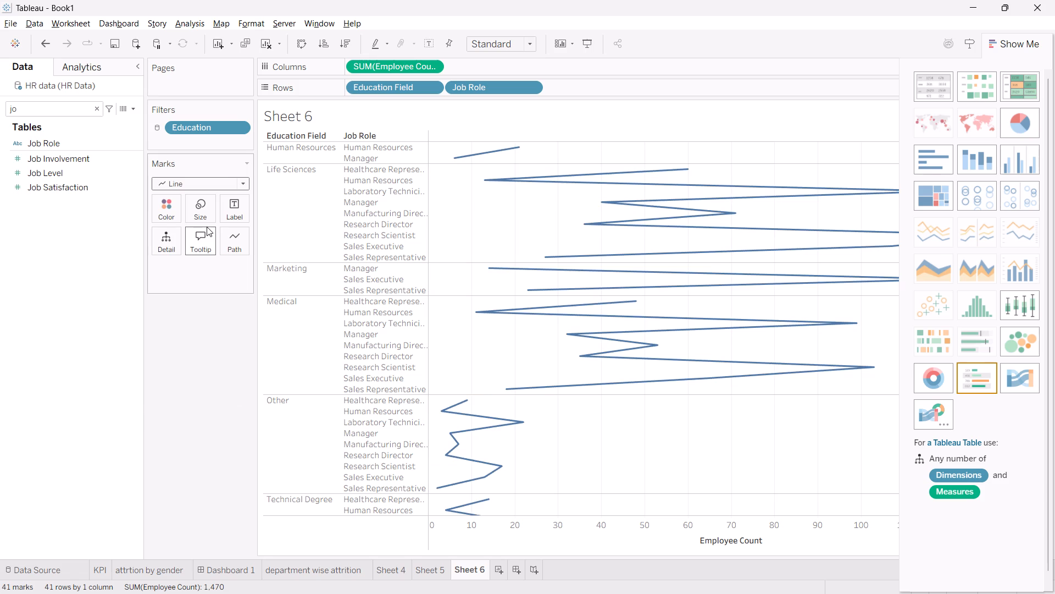
click(246, 182)
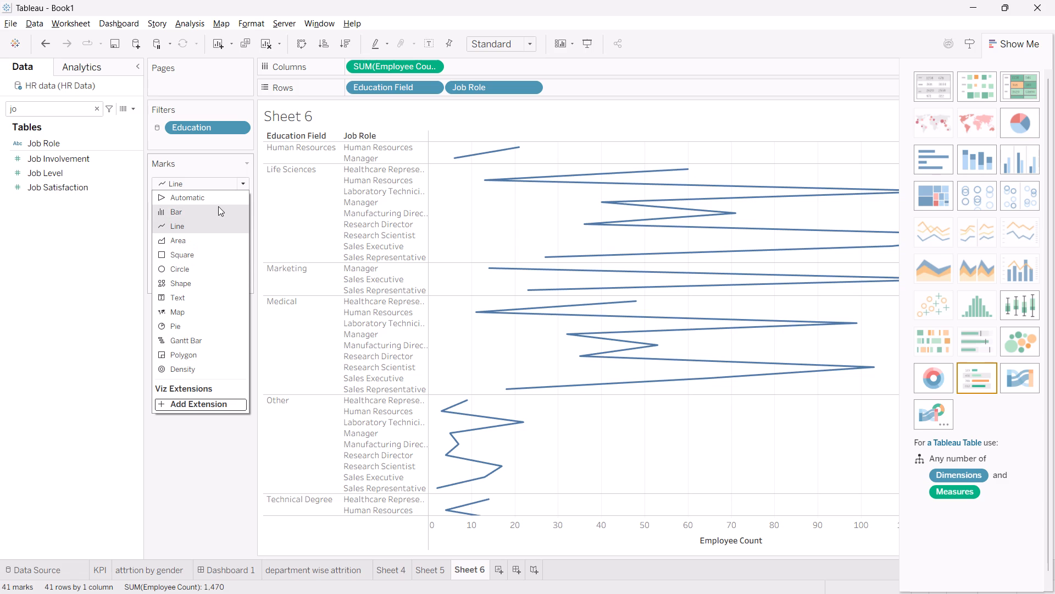
click(182, 326)
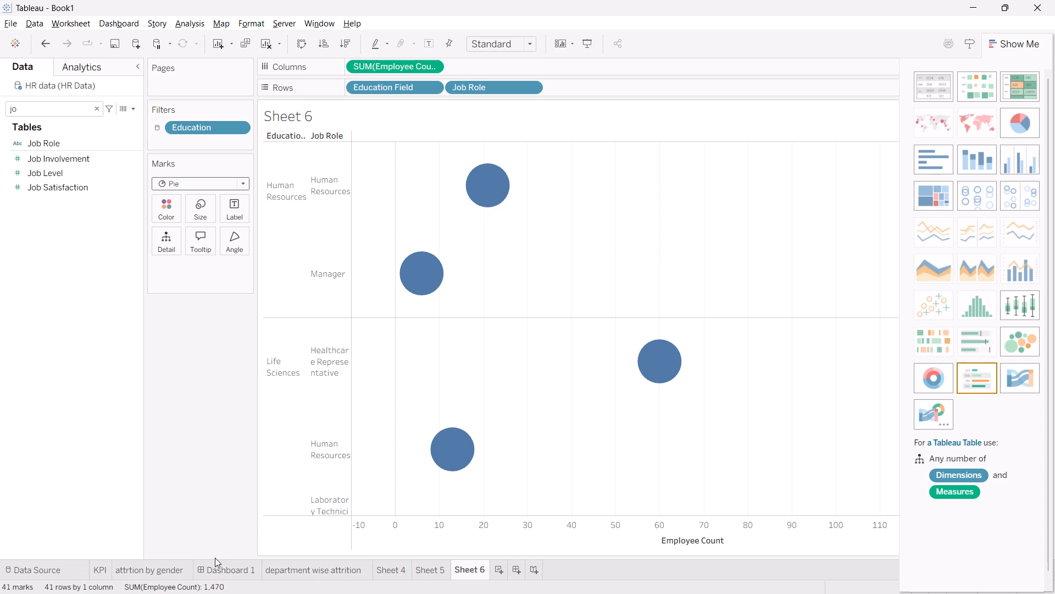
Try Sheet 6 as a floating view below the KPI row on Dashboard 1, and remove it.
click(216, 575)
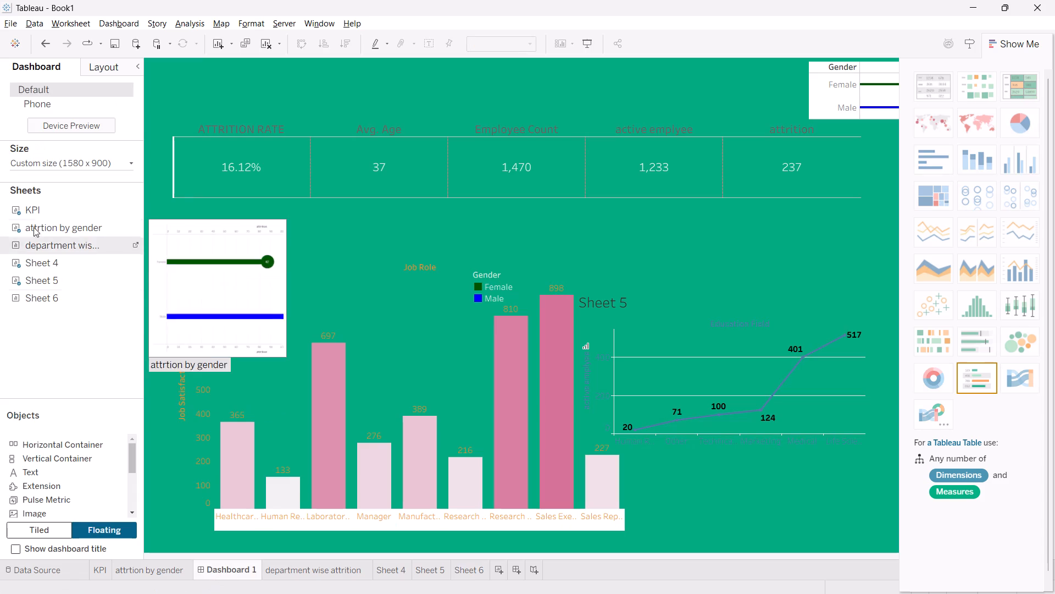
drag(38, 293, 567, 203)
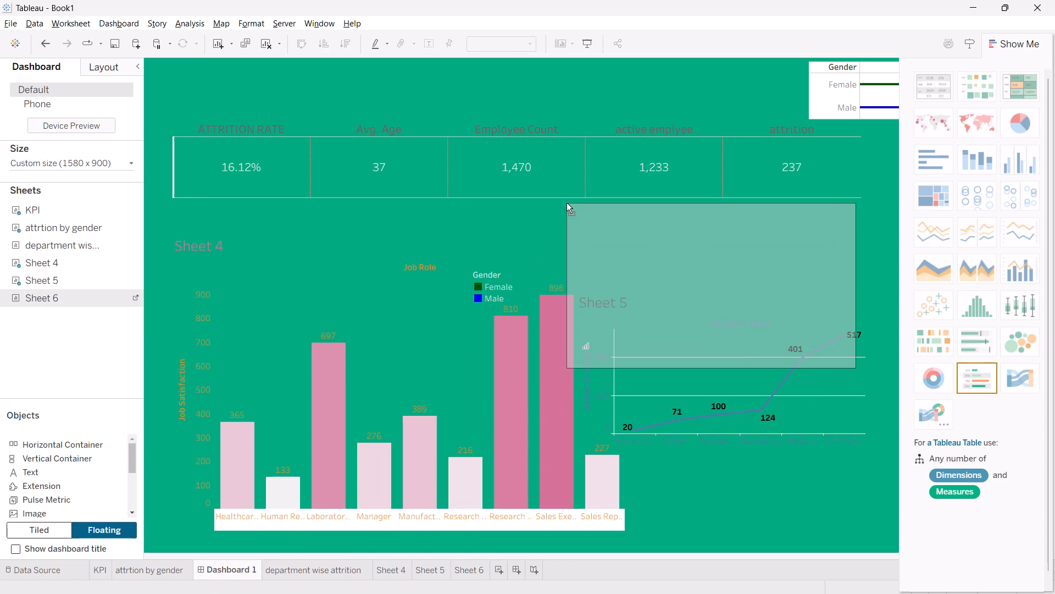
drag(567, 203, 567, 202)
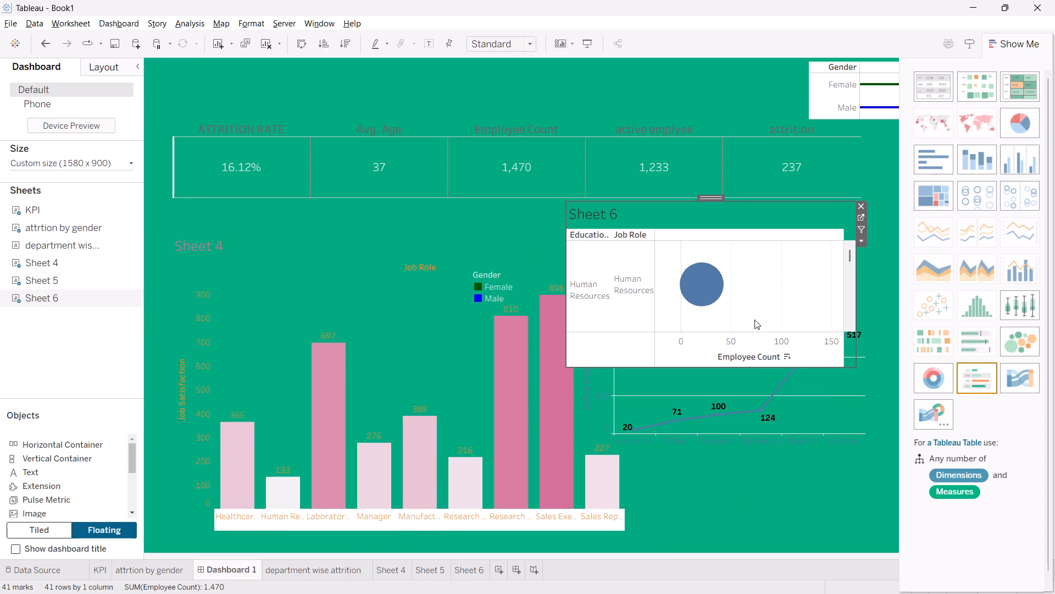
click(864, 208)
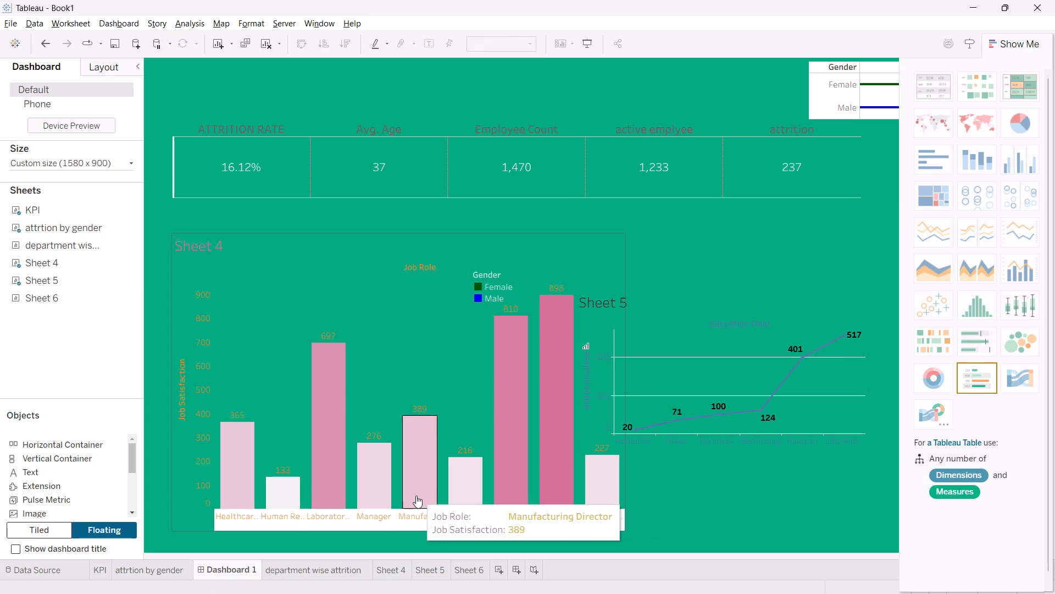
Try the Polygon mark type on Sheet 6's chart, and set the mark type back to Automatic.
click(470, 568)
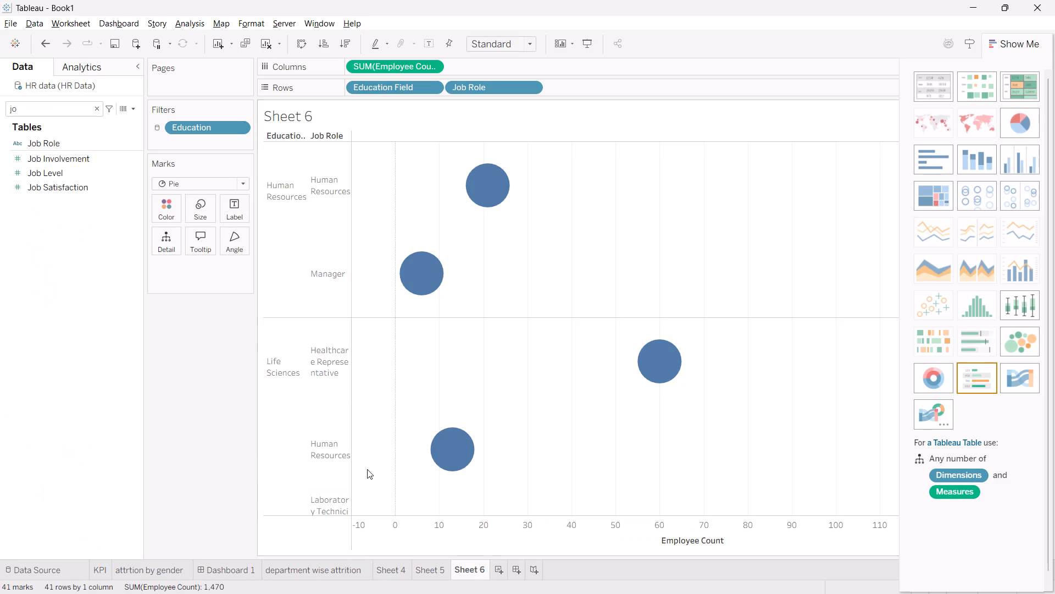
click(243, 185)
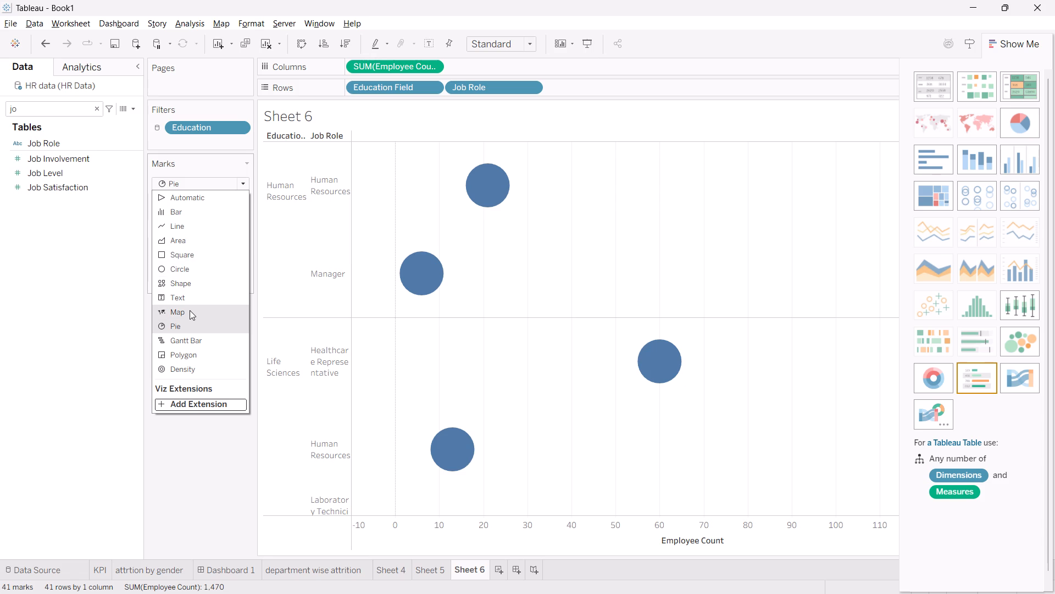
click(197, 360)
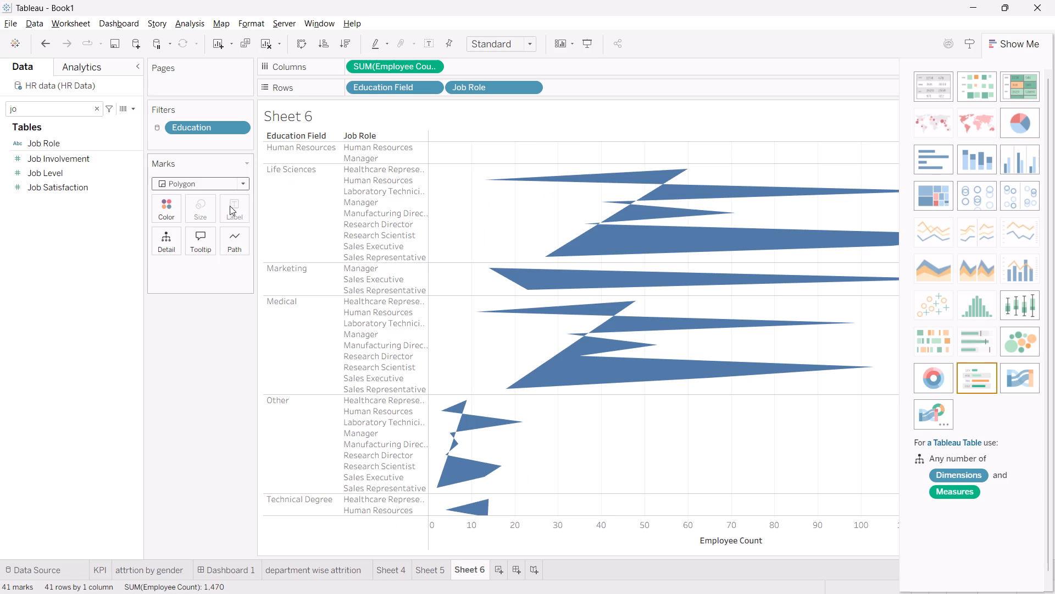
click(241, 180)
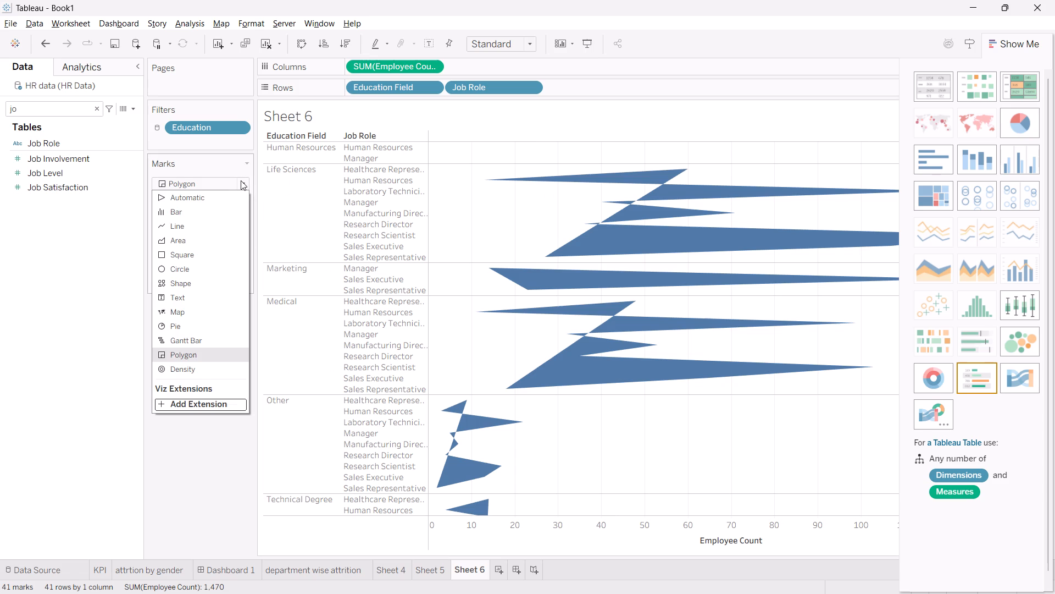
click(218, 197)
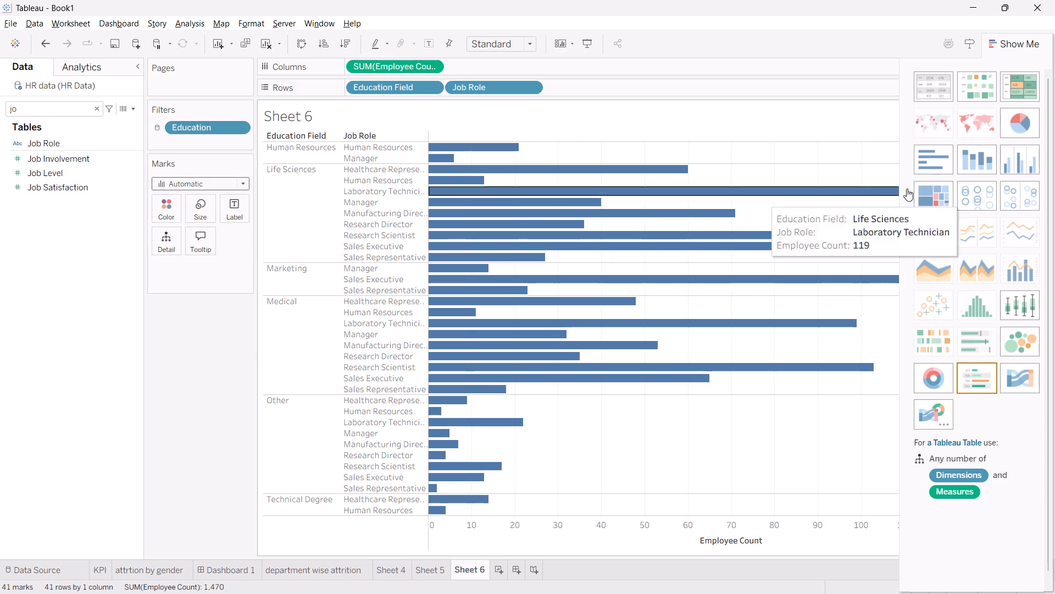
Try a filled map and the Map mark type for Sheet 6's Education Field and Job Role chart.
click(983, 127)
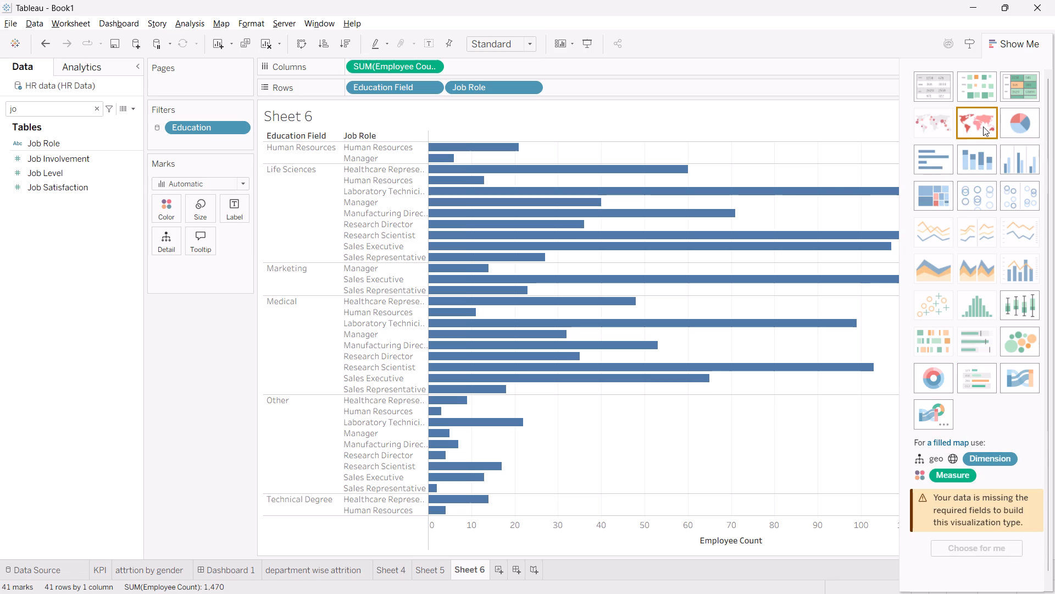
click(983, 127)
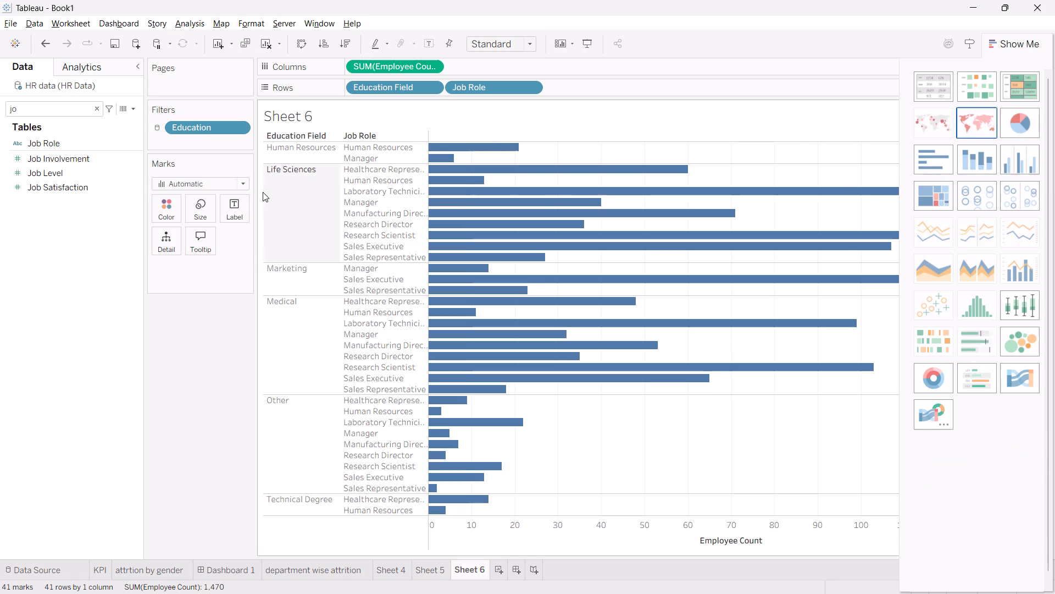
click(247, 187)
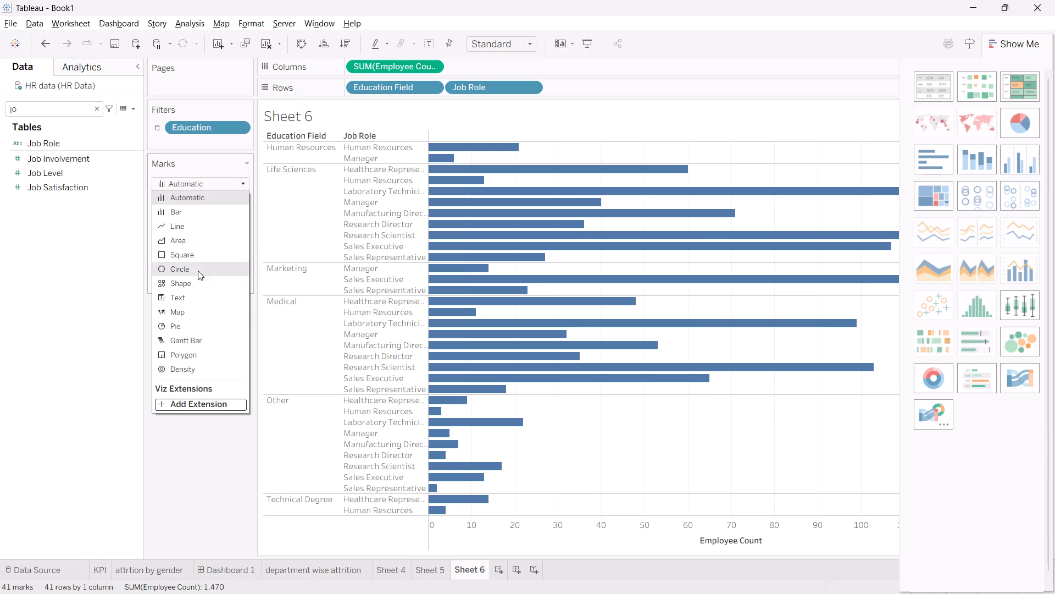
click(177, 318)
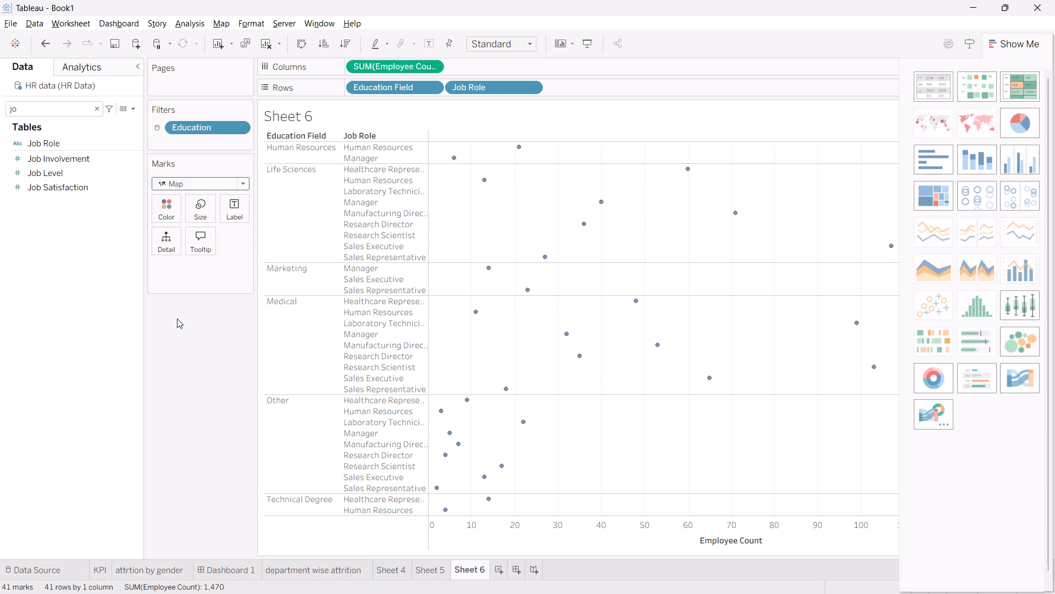
Change Sheet 6's mark type to Area and swap its rows and columns.
click(246, 185)
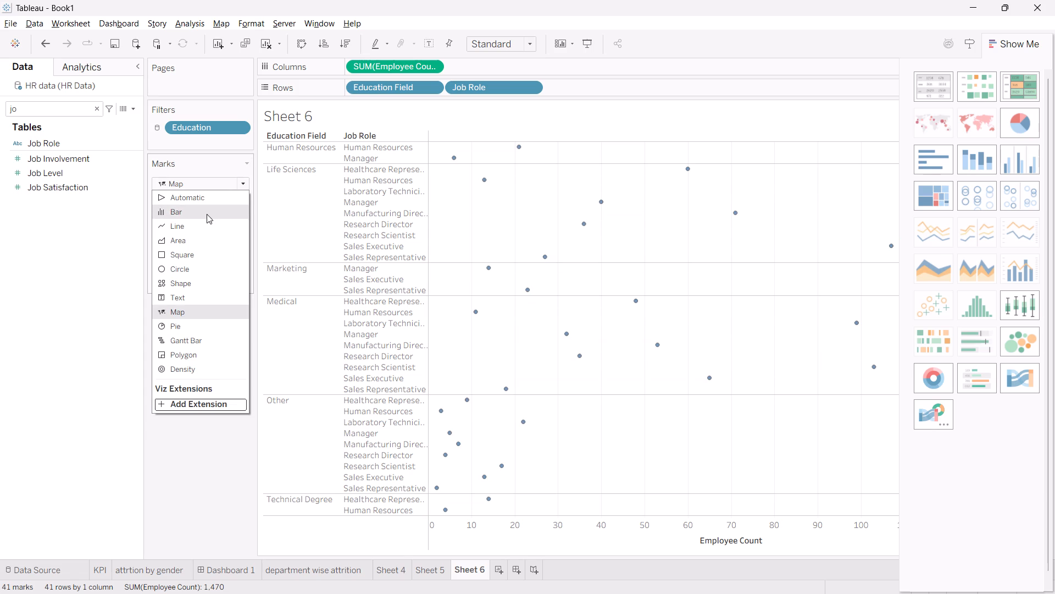
click(210, 236)
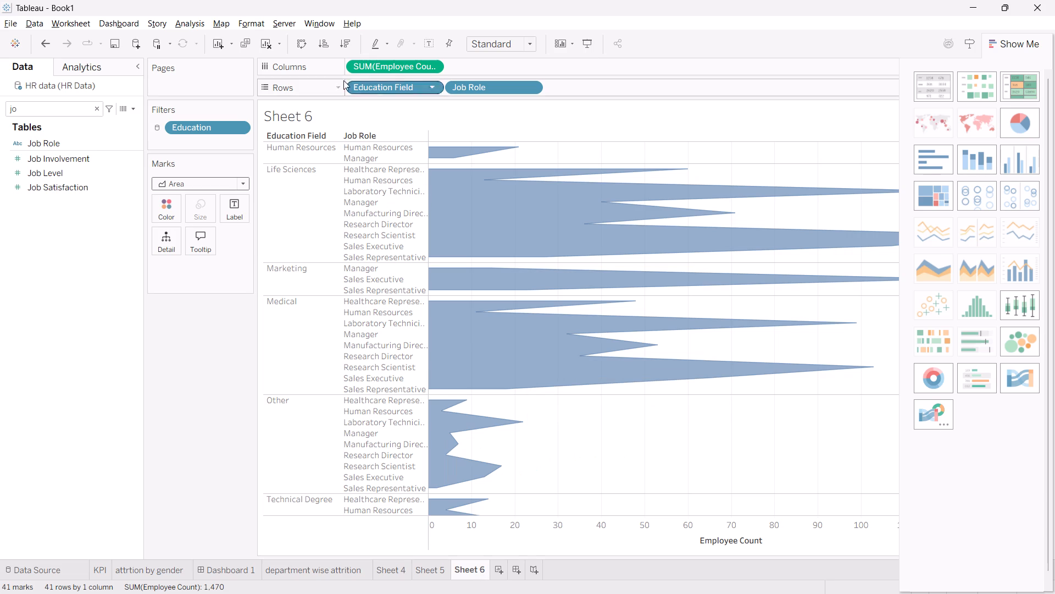
click(304, 38)
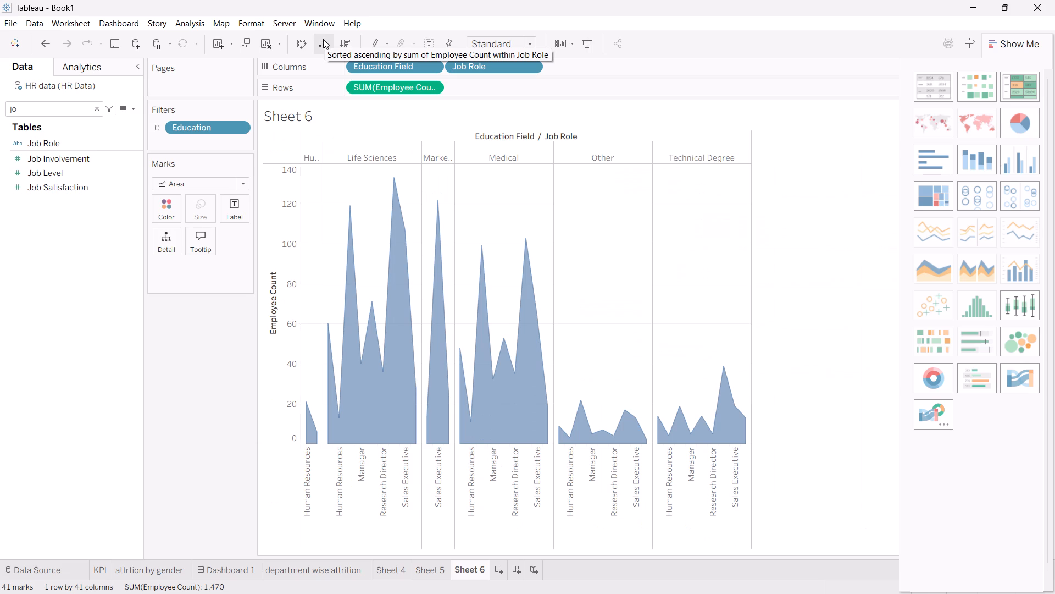
Sort Job Role ascending by Employee Count on Sheet 6 and widen the area chart.
click(323, 46)
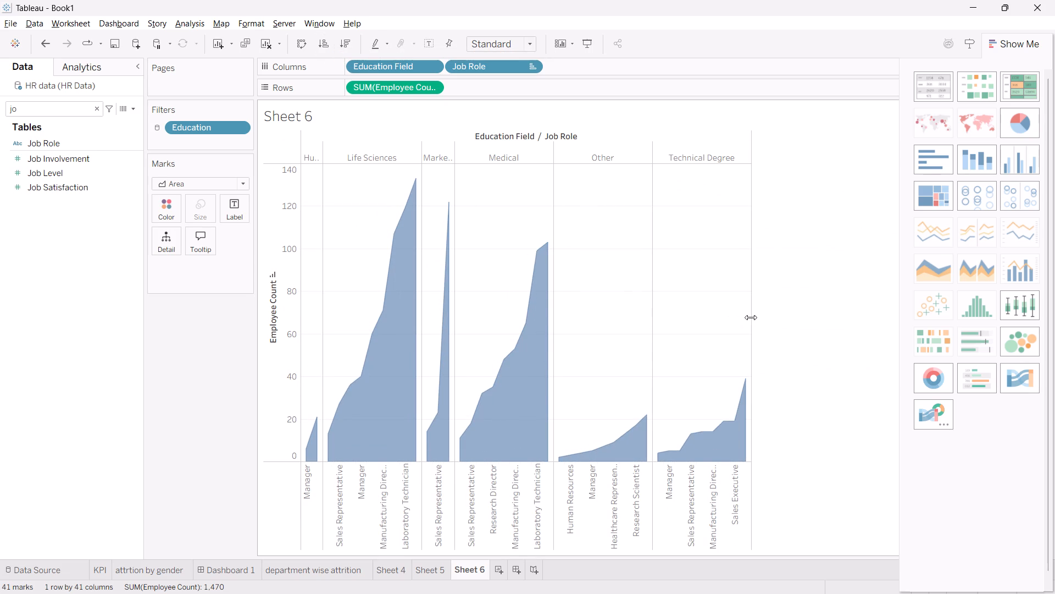
drag(751, 317, 887, 302)
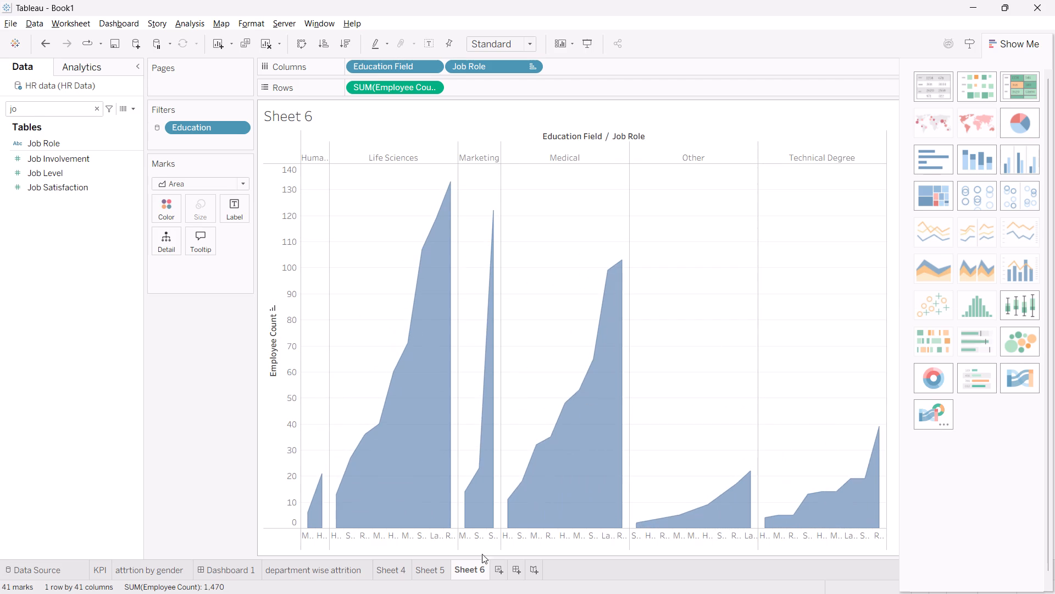
Add two blank worksheets after Sheet 6.
click(495, 565)
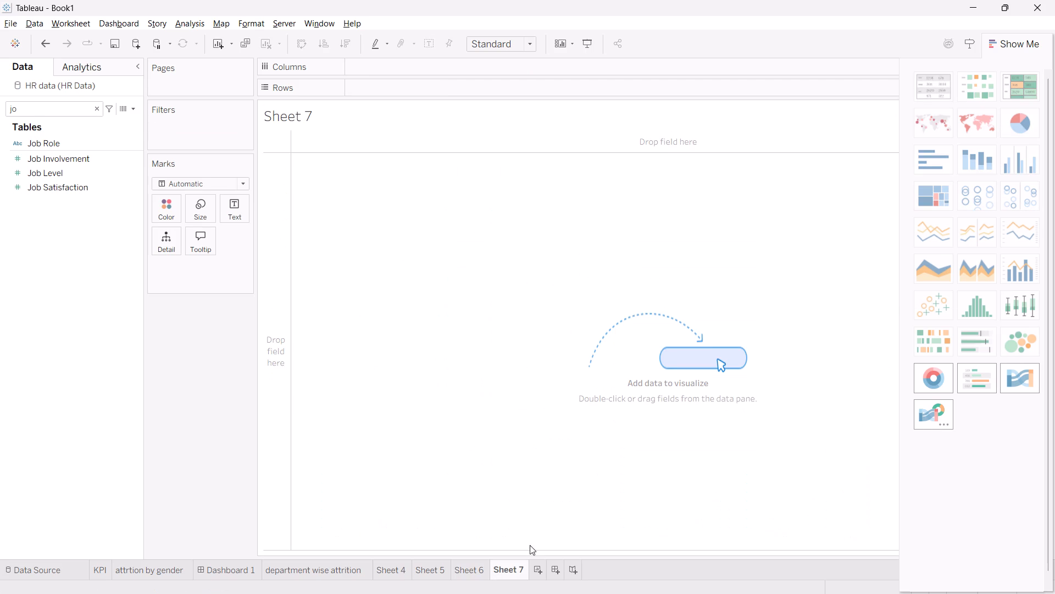
click(538, 568)
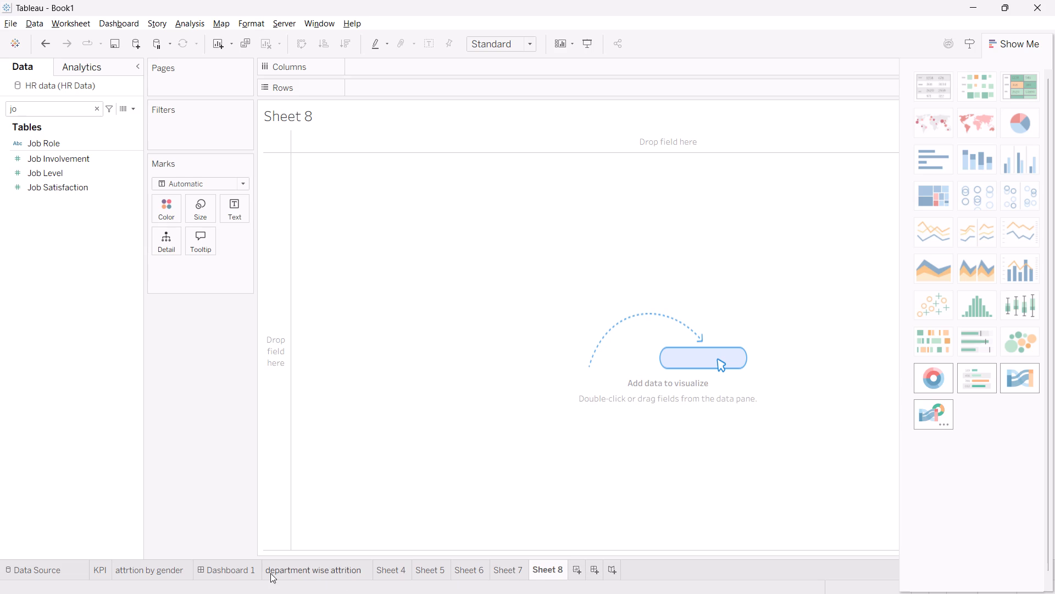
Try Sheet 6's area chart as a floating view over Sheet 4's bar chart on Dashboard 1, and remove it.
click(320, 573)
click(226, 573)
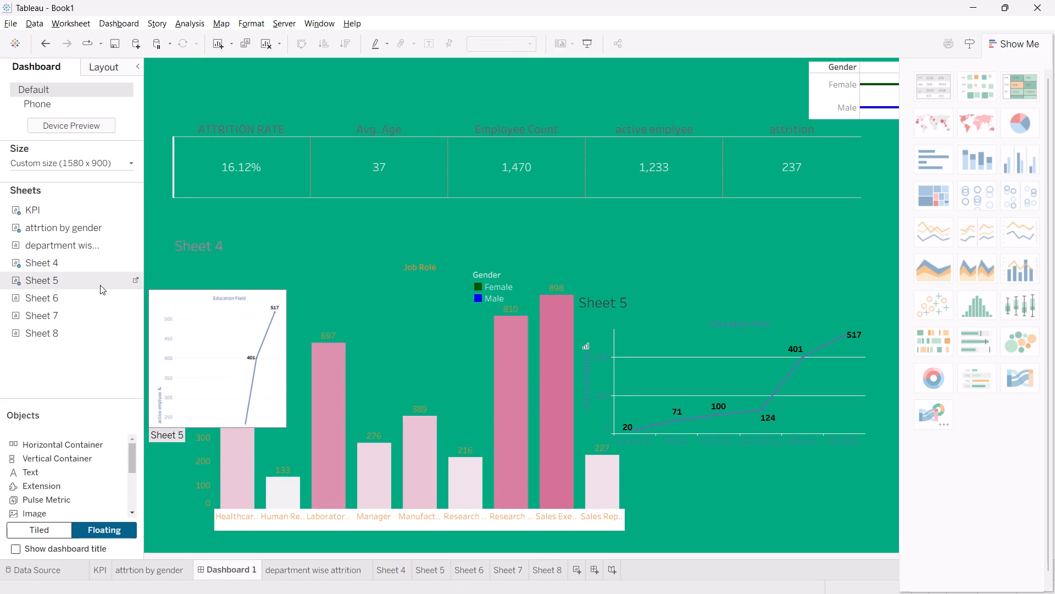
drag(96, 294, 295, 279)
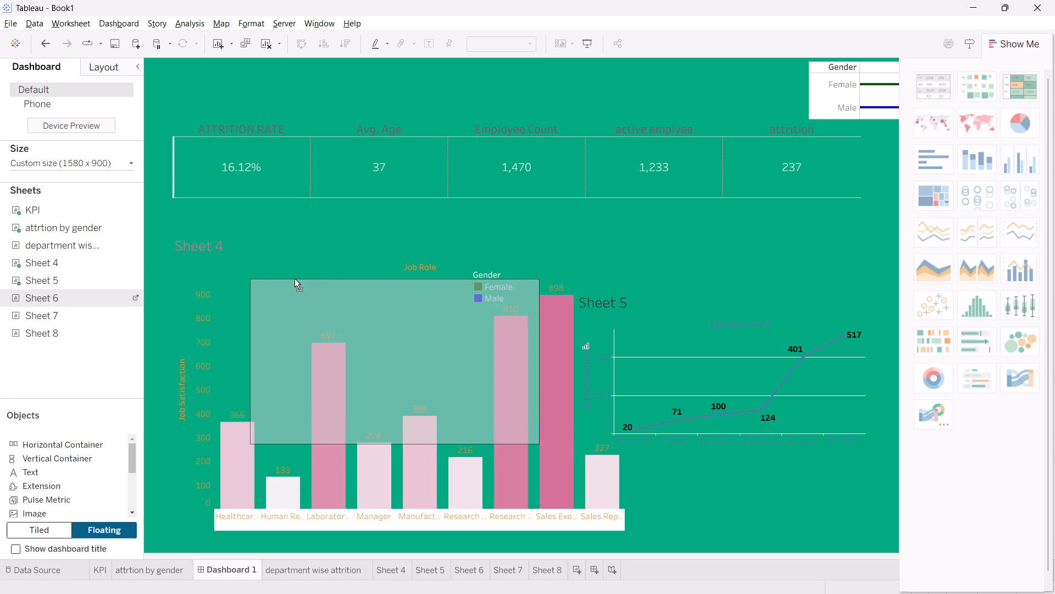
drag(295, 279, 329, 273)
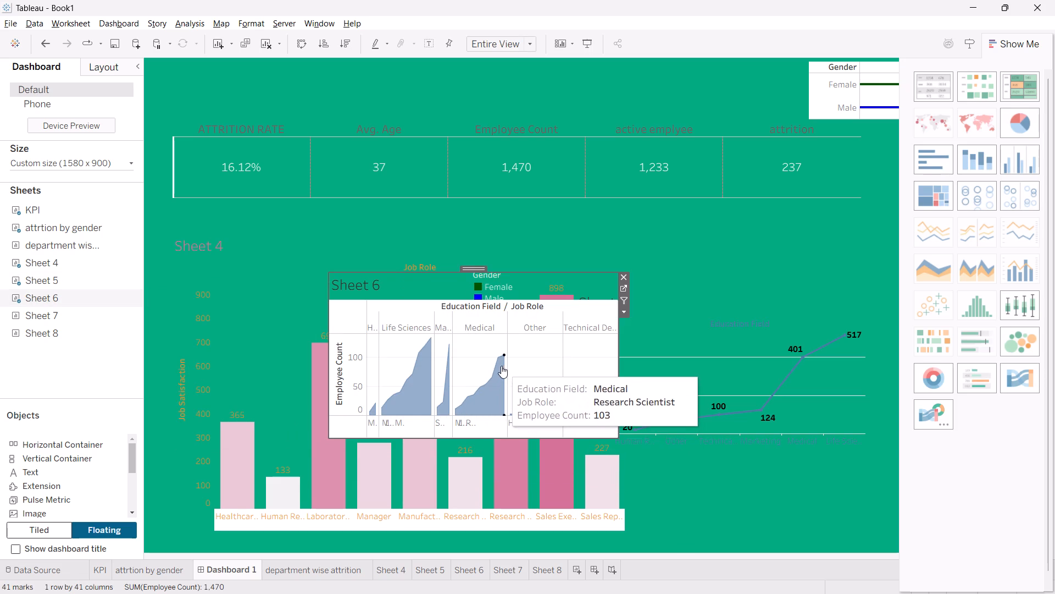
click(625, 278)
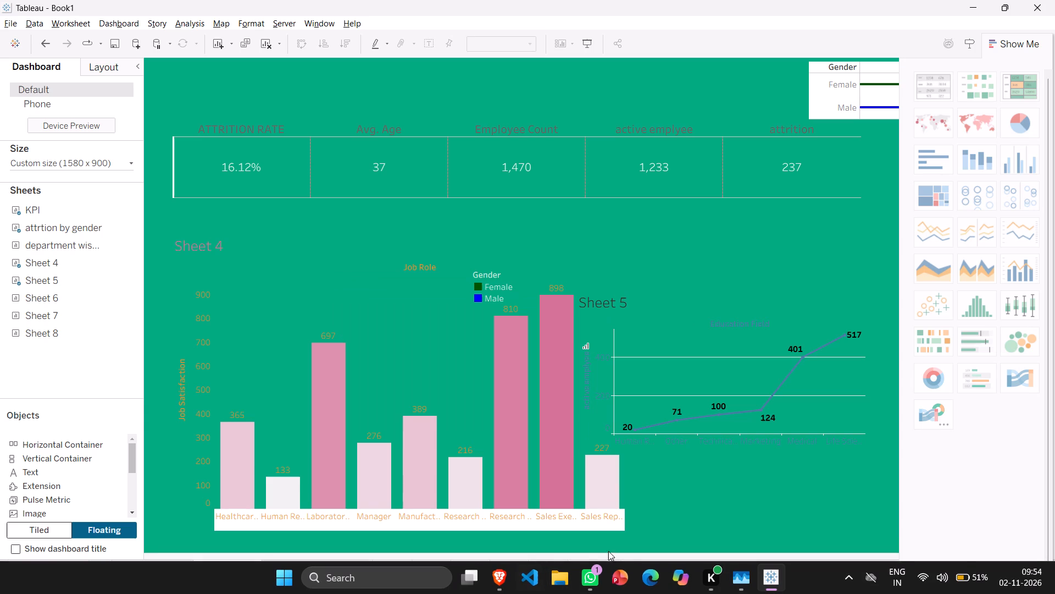
click(498, 579)
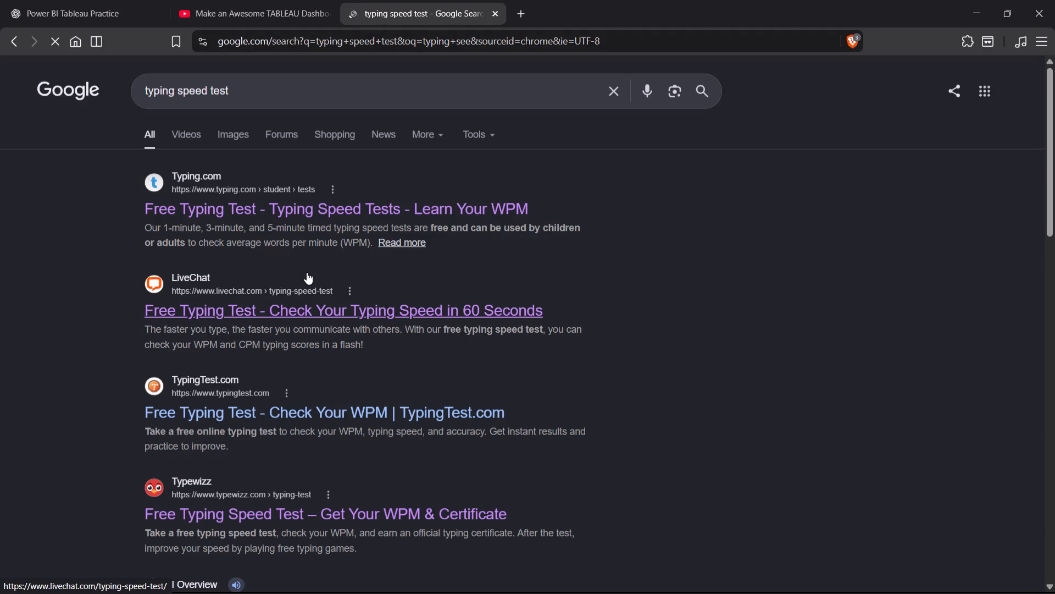
click(326, 207)
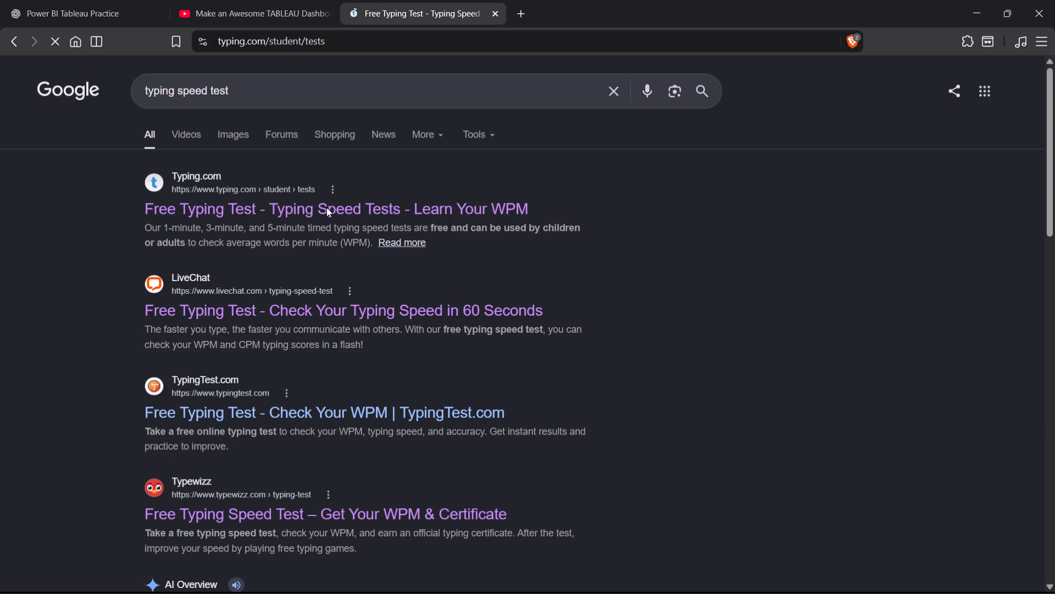
click(326, 207)
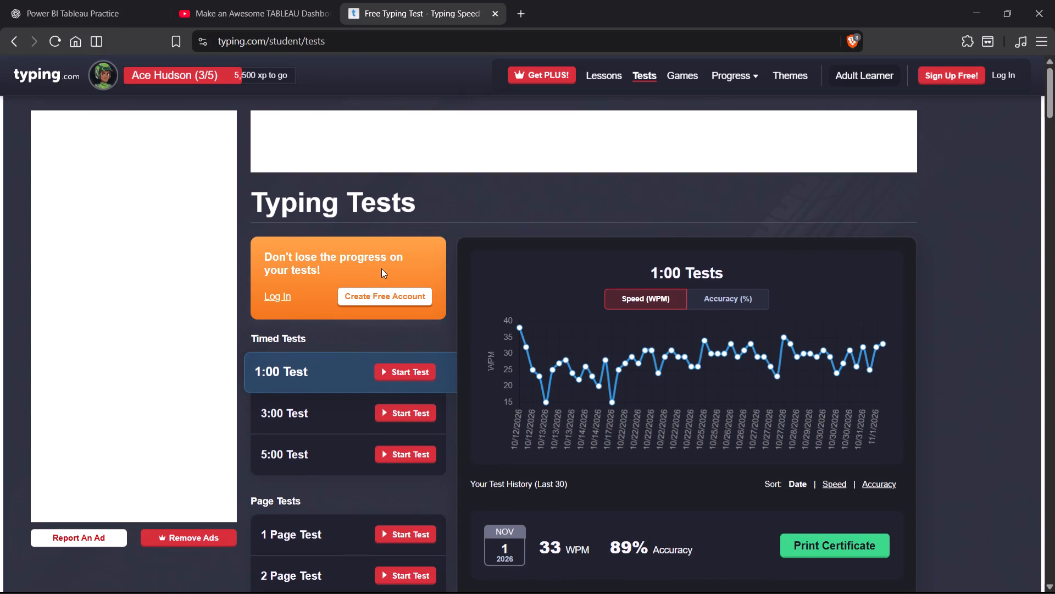
Start Typing.com's 1:00 test and enter its passage from "Tiny poison dart frogs" through "they pack a powerful".
click(387, 369)
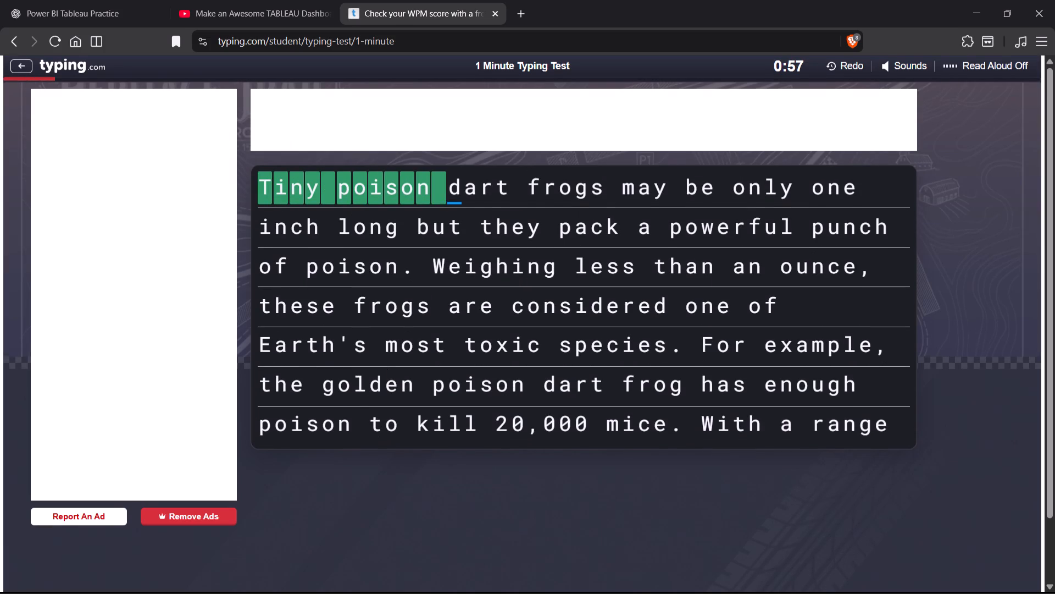
text(RT)
key(space)
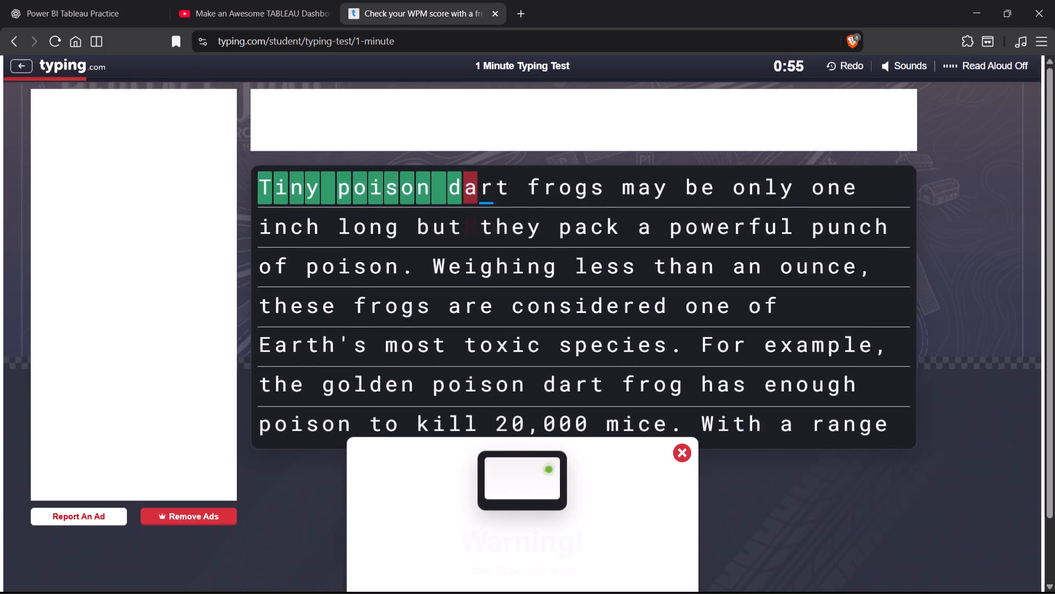
key(BackSpace)
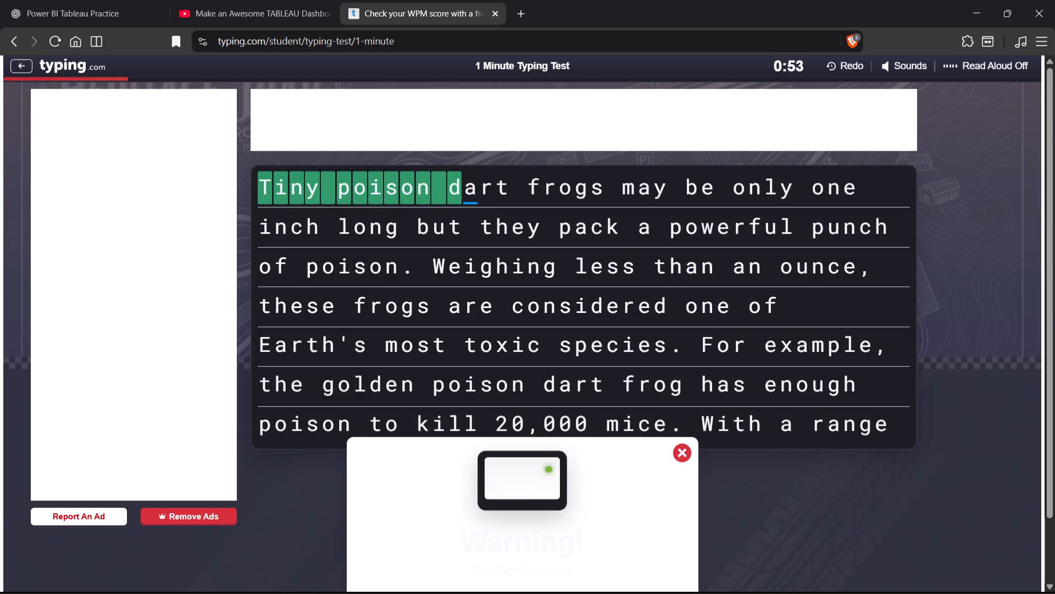
key(a)
text(rt frogs may be only one inch)
key(space)
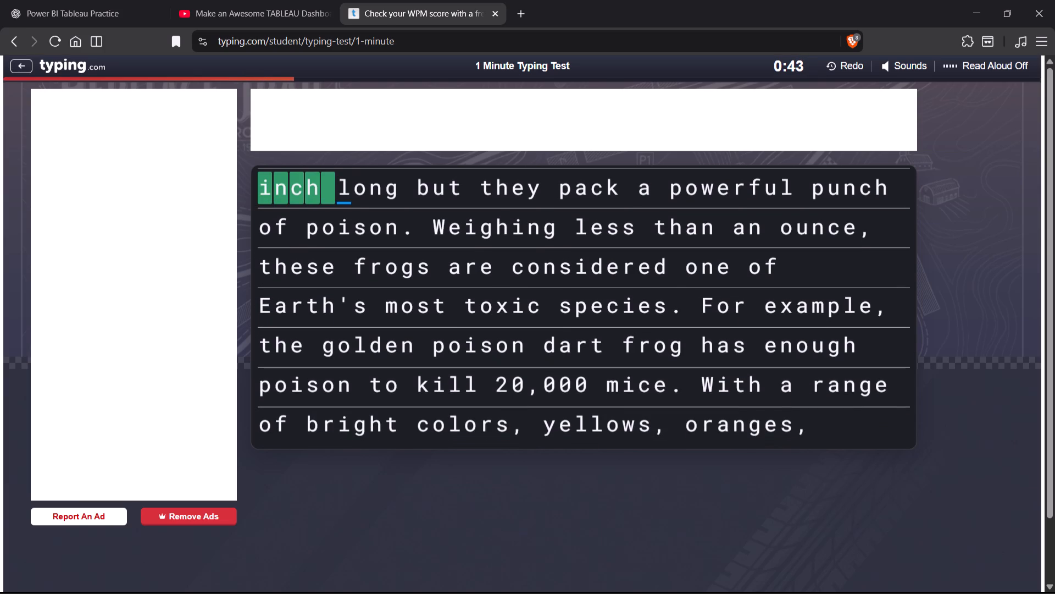
text(l)
text(ong)
key(space)
text(but they pack a owerfull)
key(BackSpace)
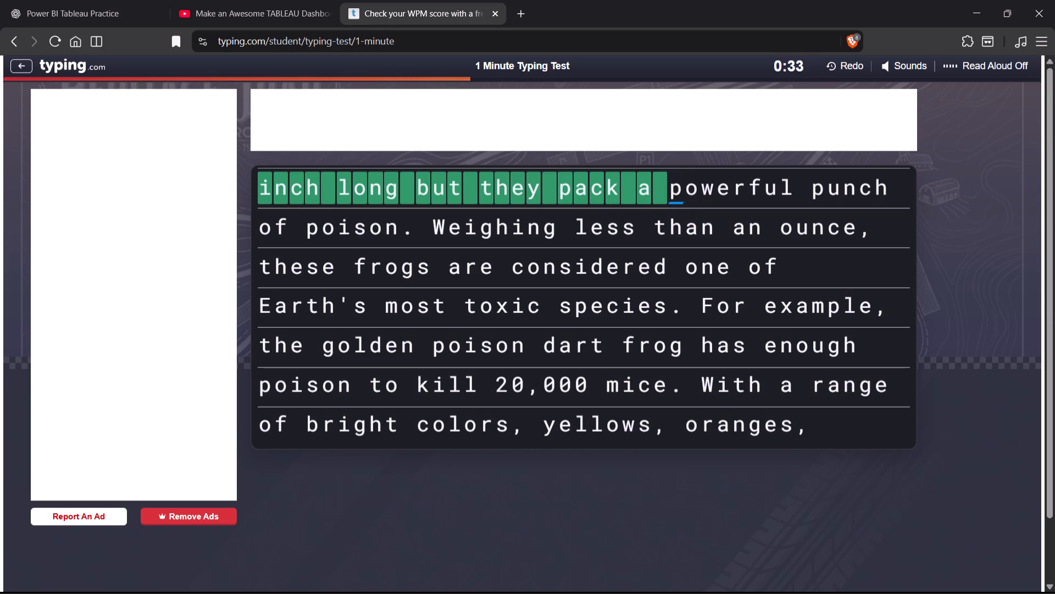
text(powerful)
key(space)
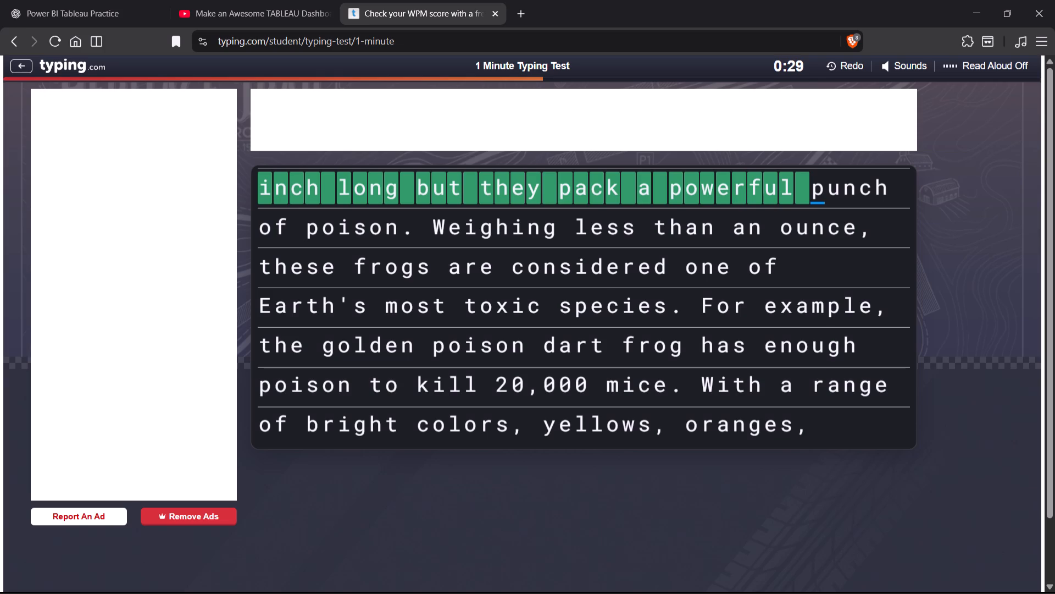
text(punch of poison)
key(space)
key(BackSpace)
text(. Weighting less than an)
key(space)
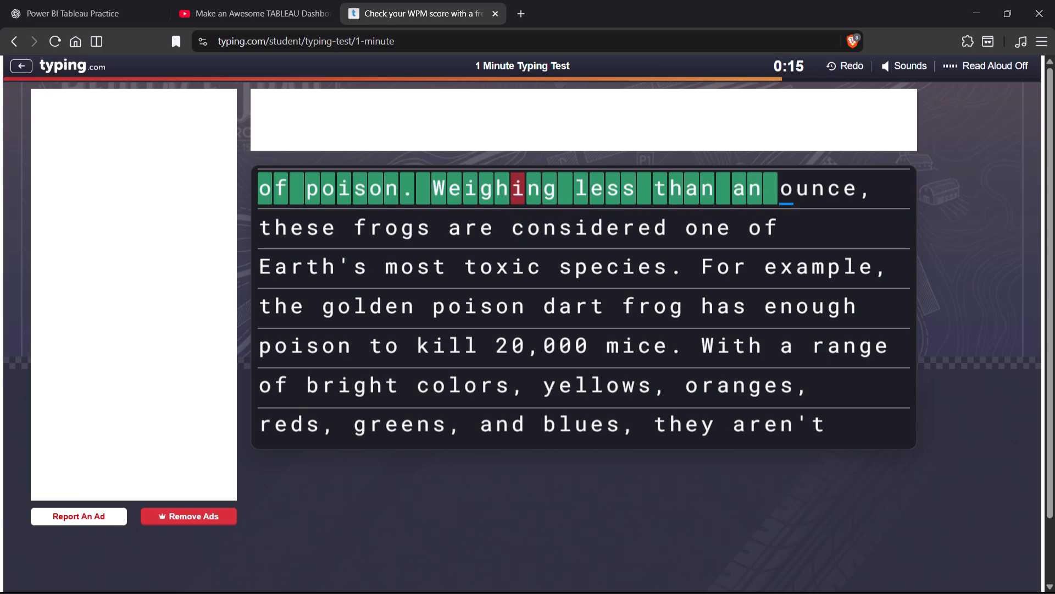
text(ounce)
key(space)
key(BackSpace)
text(,)
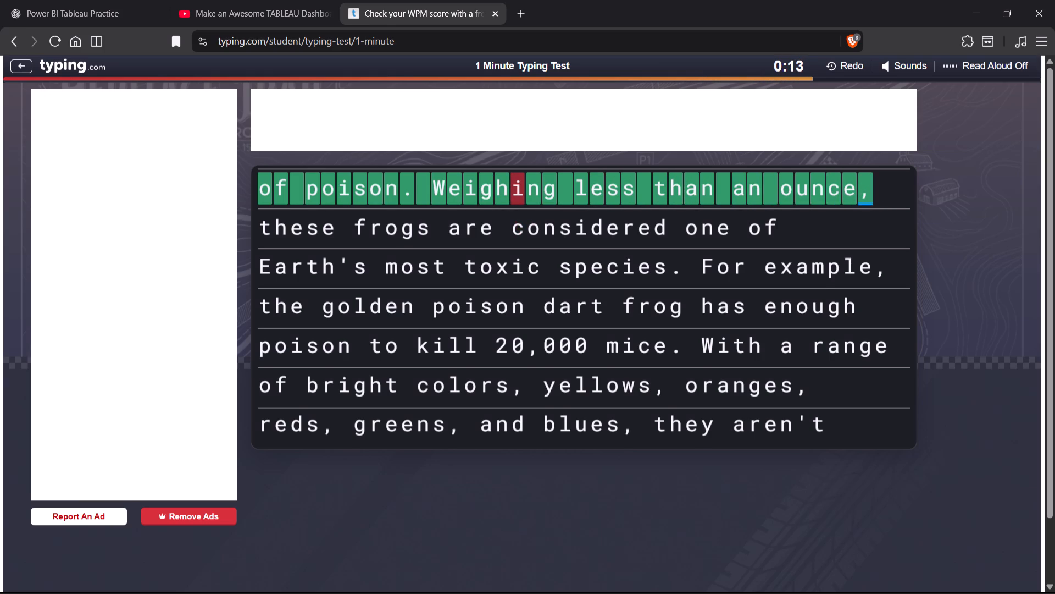
key(space)
text(ther)
key(BackSpace)
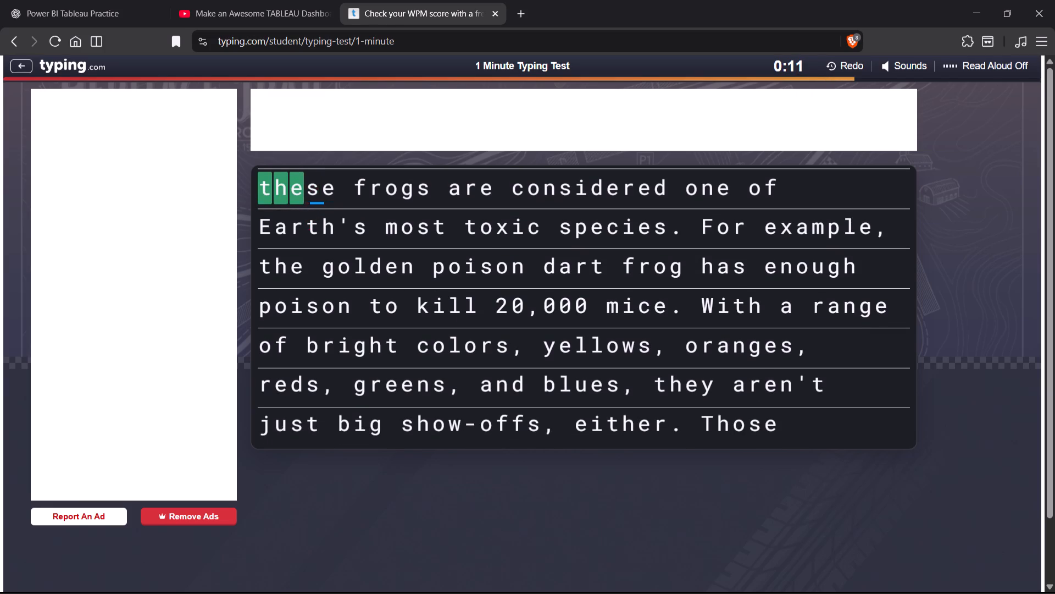
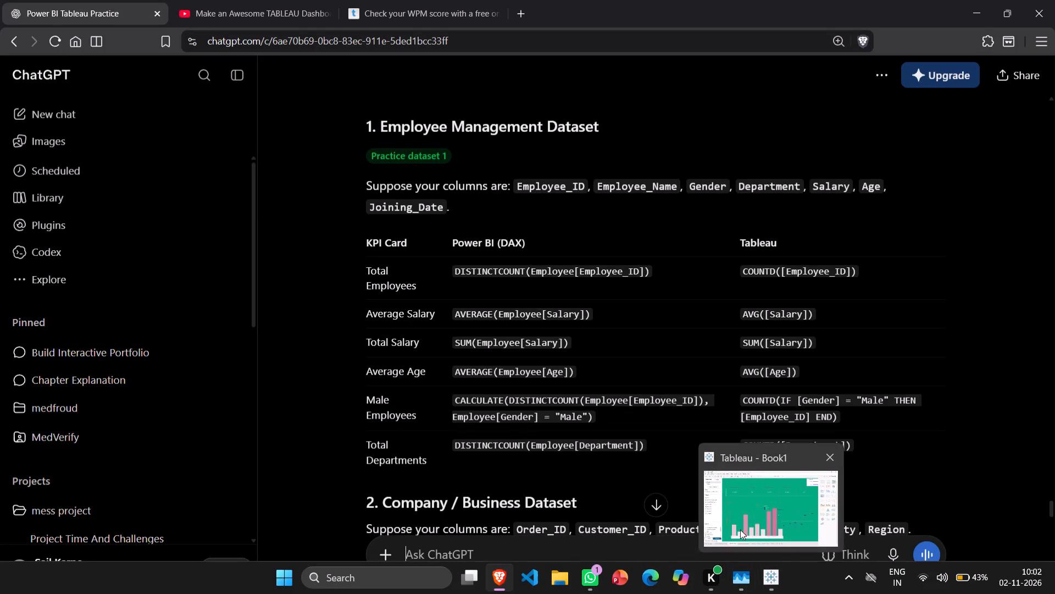
Switch to Tableau's KPI sheet, clear the field search, and create a calculated field named "male emplyee".
click(736, 525)
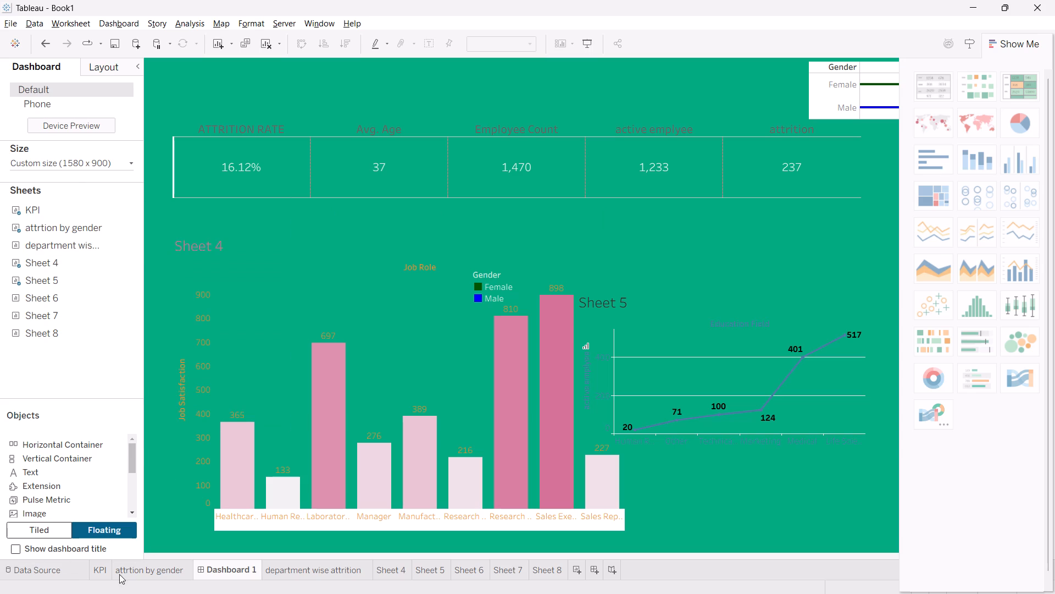
click(96, 569)
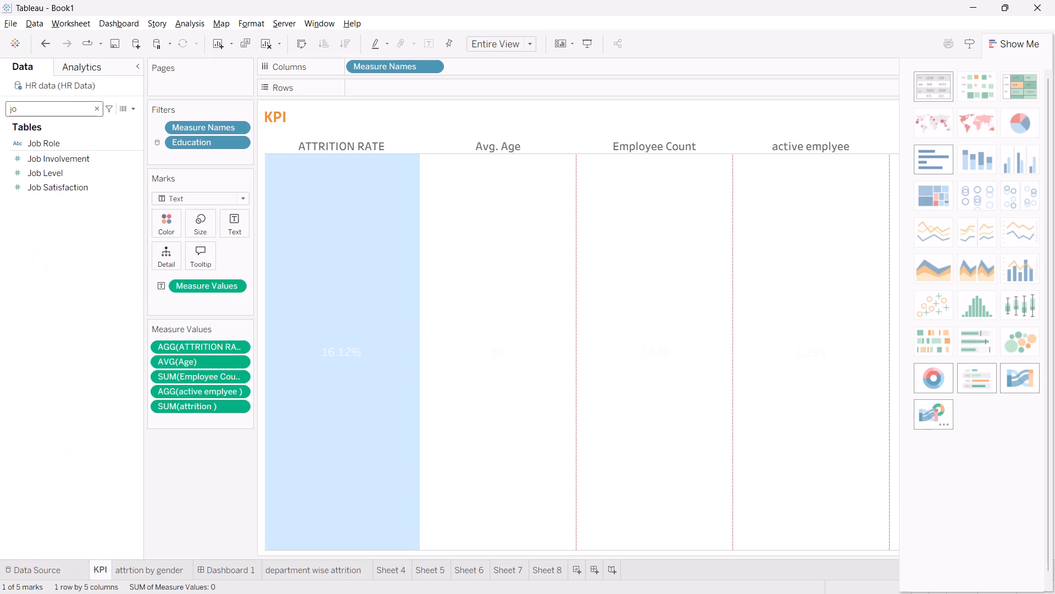
click(95, 111)
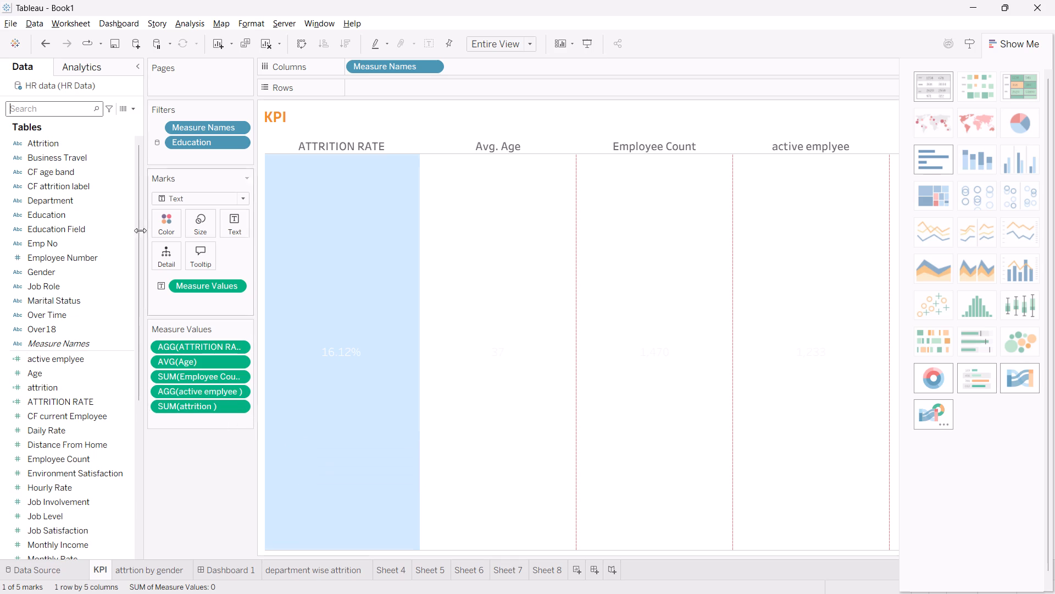
click(135, 113)
click(100, 123)
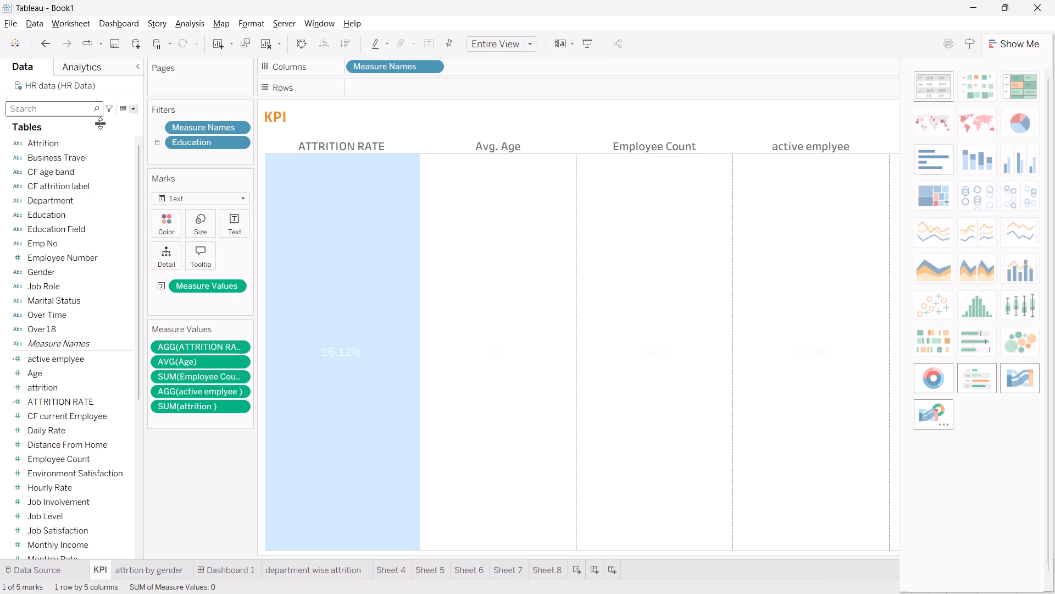
key(BackSpace)
text(male)
key(space)
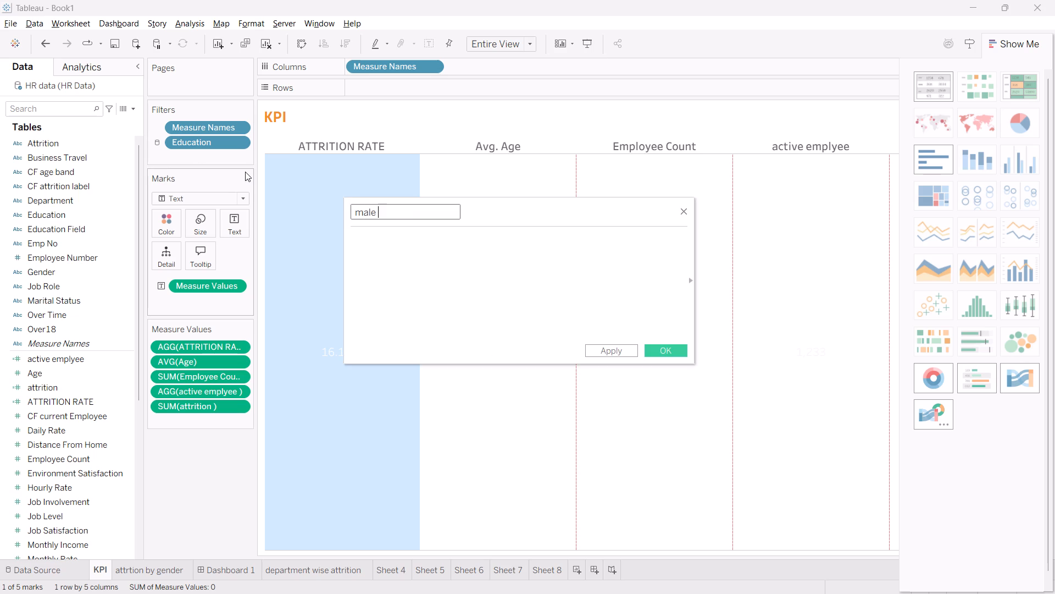
text(emplyee)
key(space)
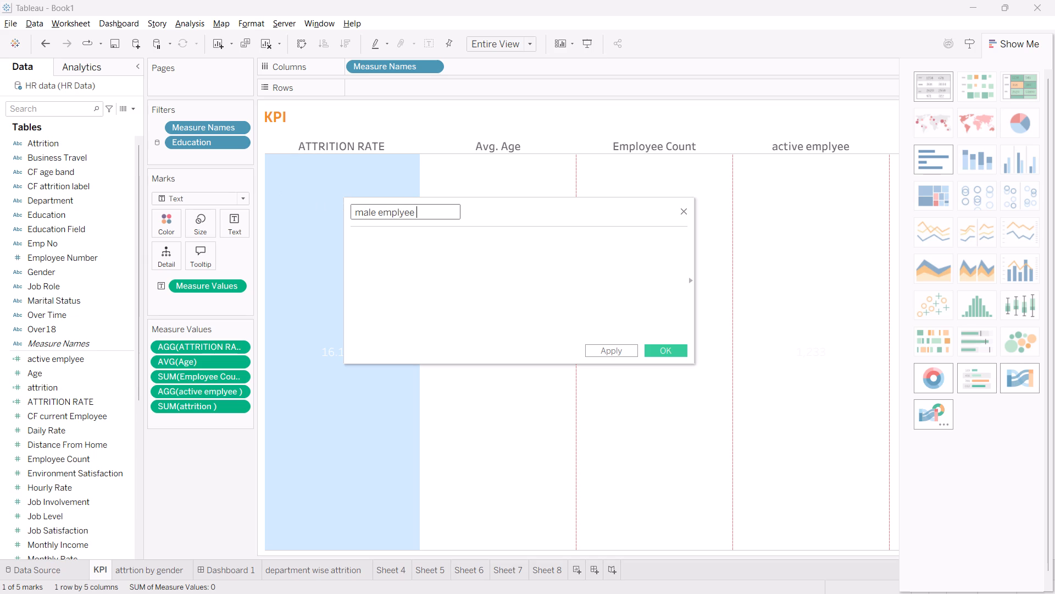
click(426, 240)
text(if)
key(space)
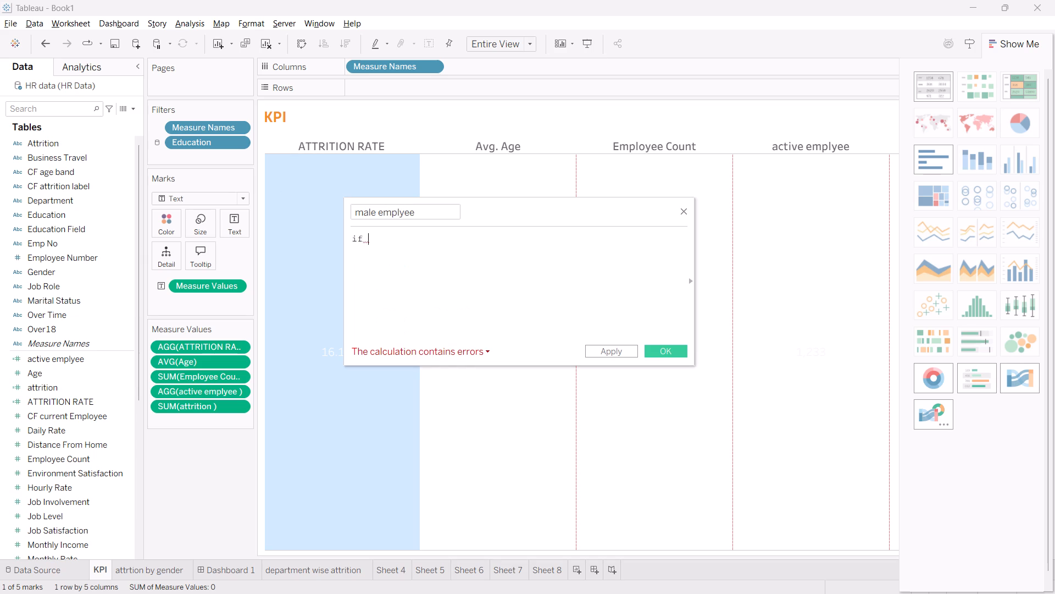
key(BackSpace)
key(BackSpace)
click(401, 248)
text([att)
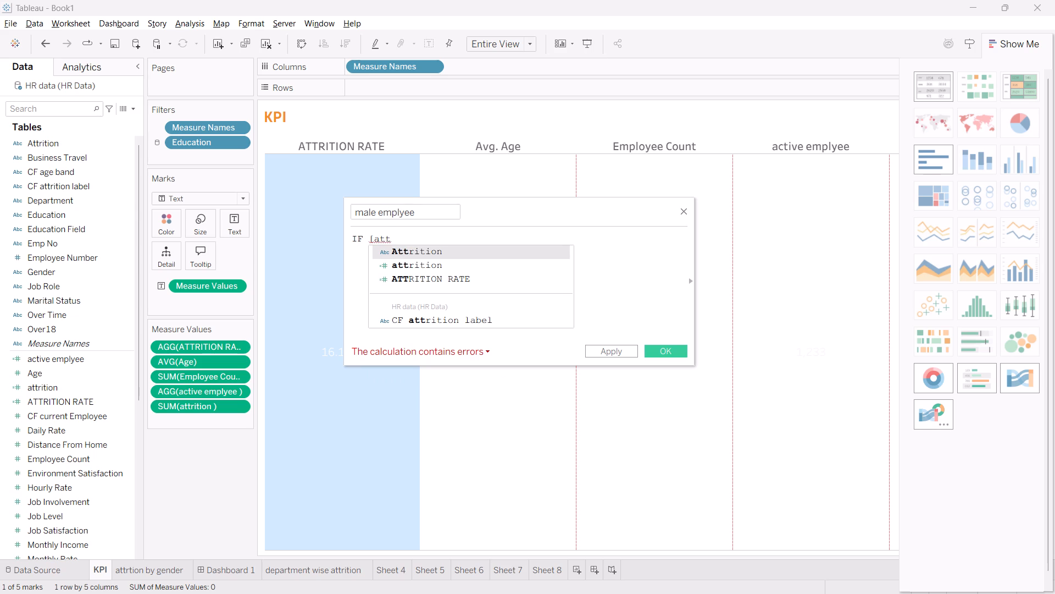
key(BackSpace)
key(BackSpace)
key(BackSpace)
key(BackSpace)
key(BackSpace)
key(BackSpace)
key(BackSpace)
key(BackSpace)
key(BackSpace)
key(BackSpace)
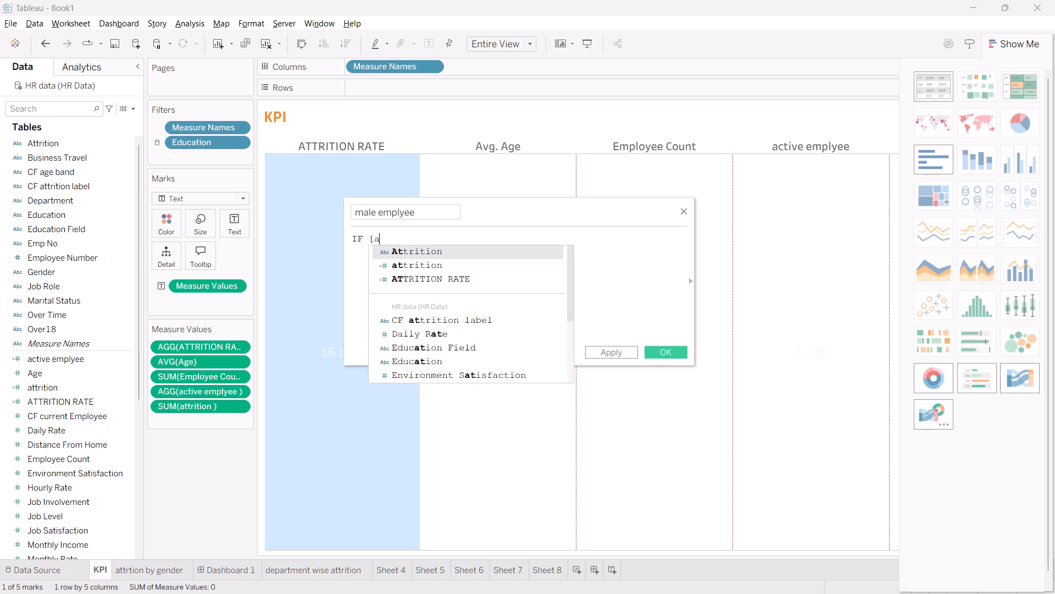
Start the male emplyee formula with COUNTD(IF[Gender] ), using the suggested function and field names.
text(cou)
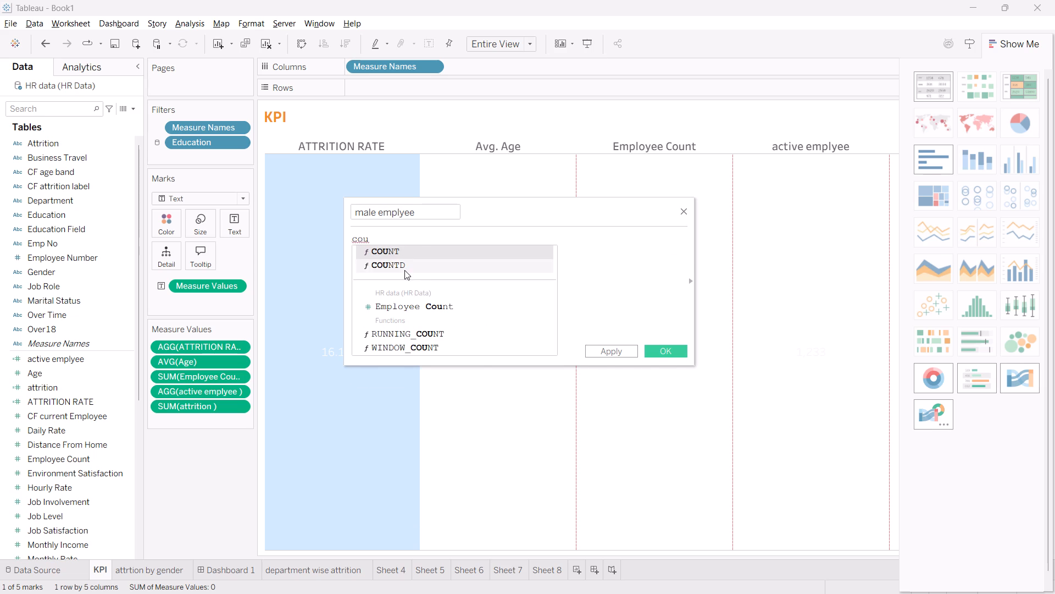
click(404, 270)
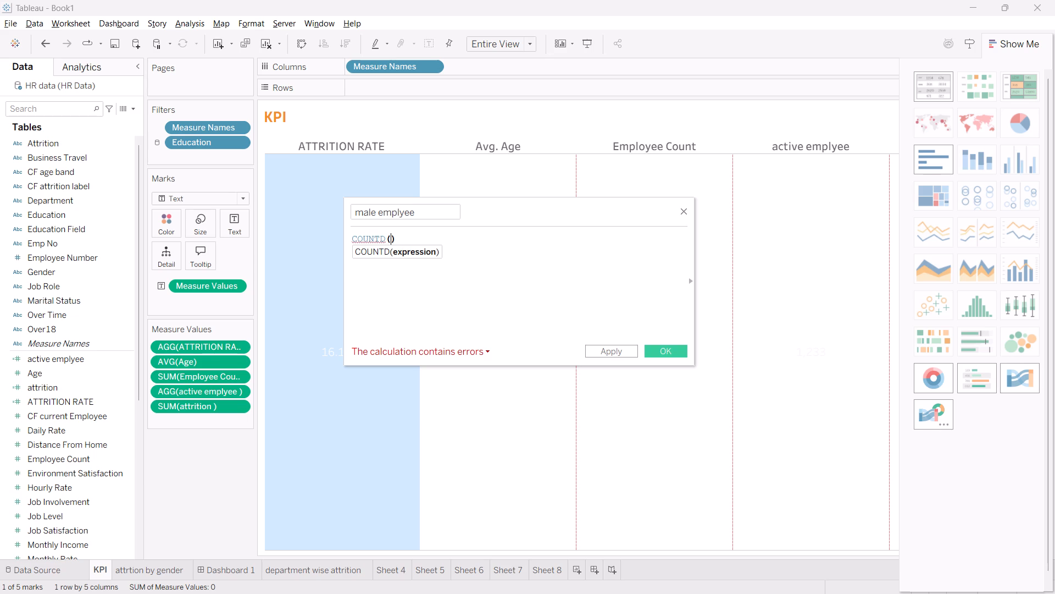
text(if)
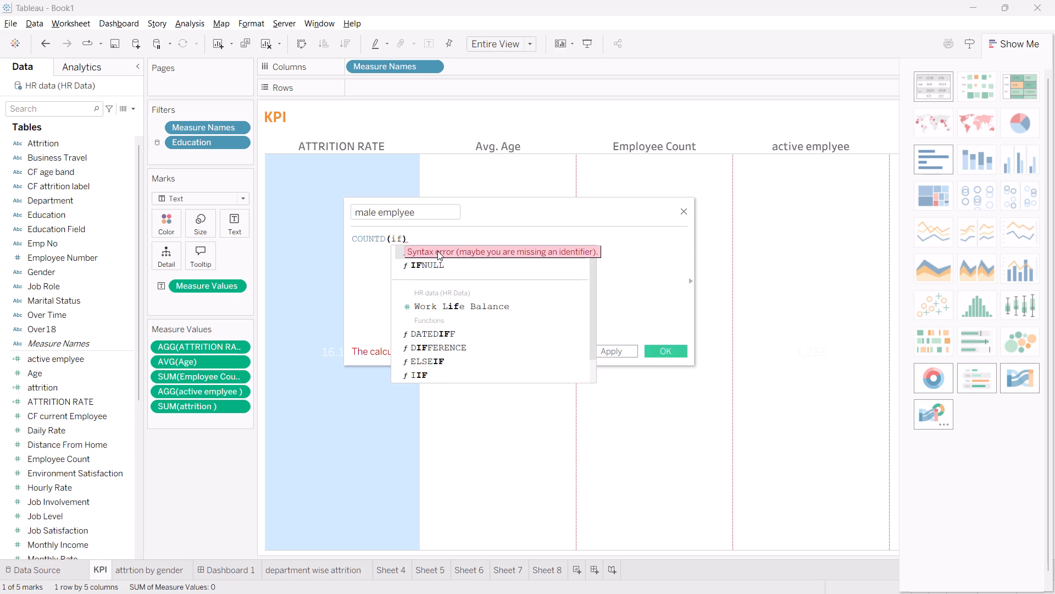
click(437, 251)
click(437, 251)
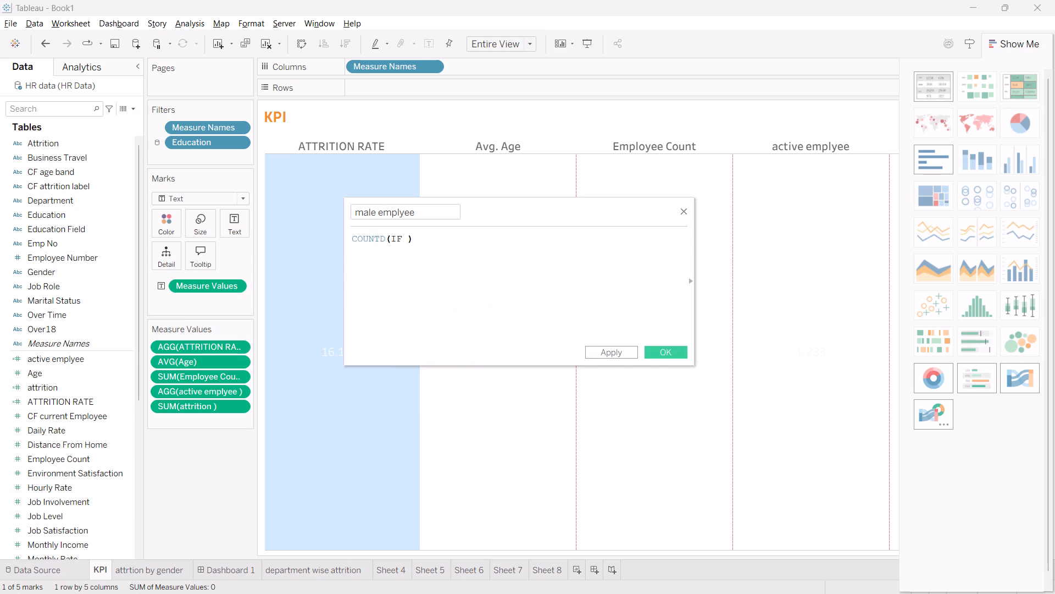
click(406, 239)
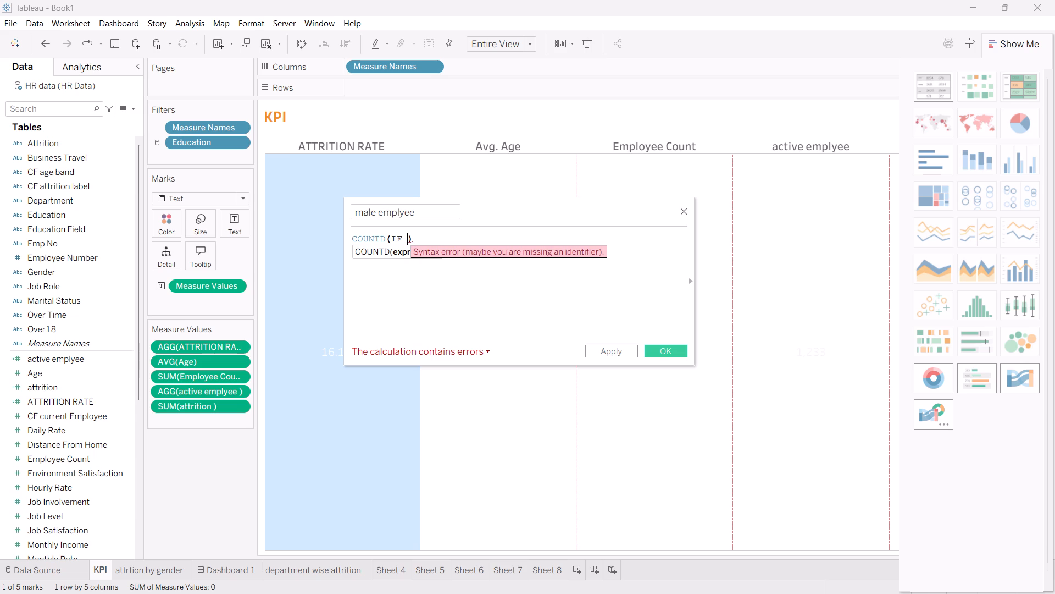
key(Left)
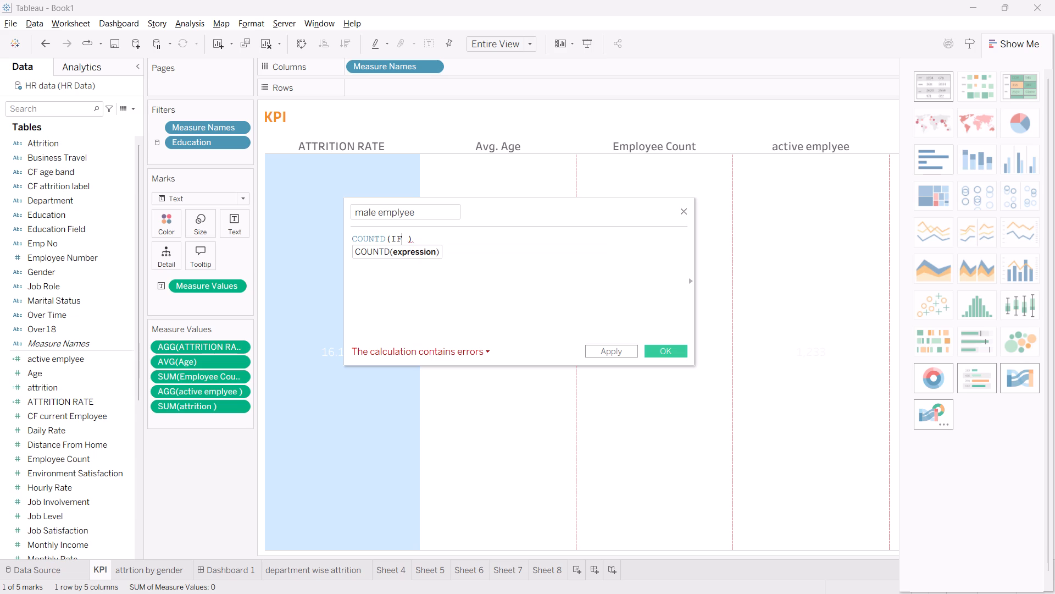
key(bracketleft)
text(ge)
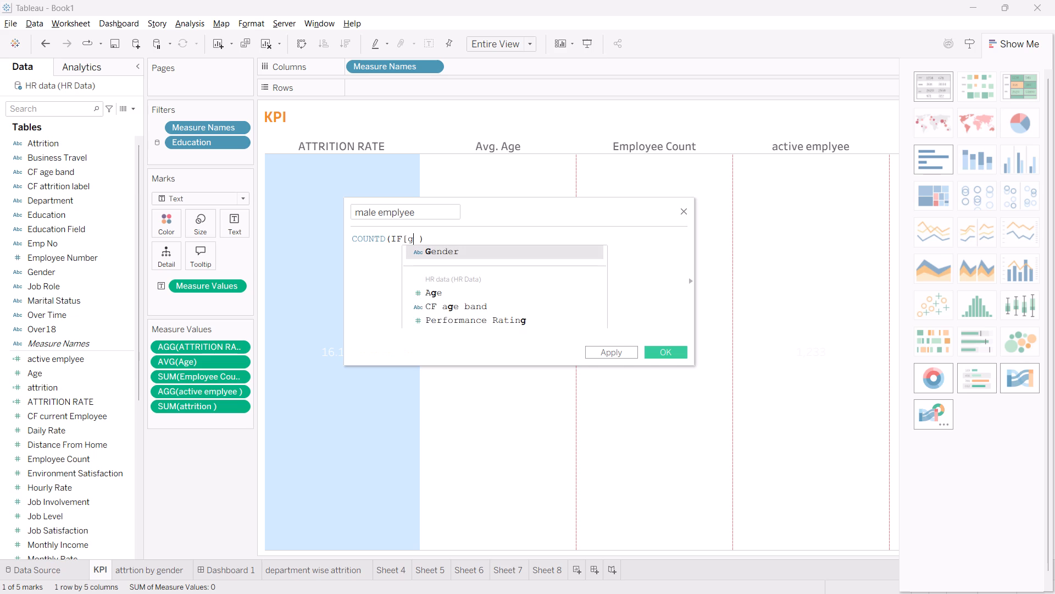
click(428, 246)
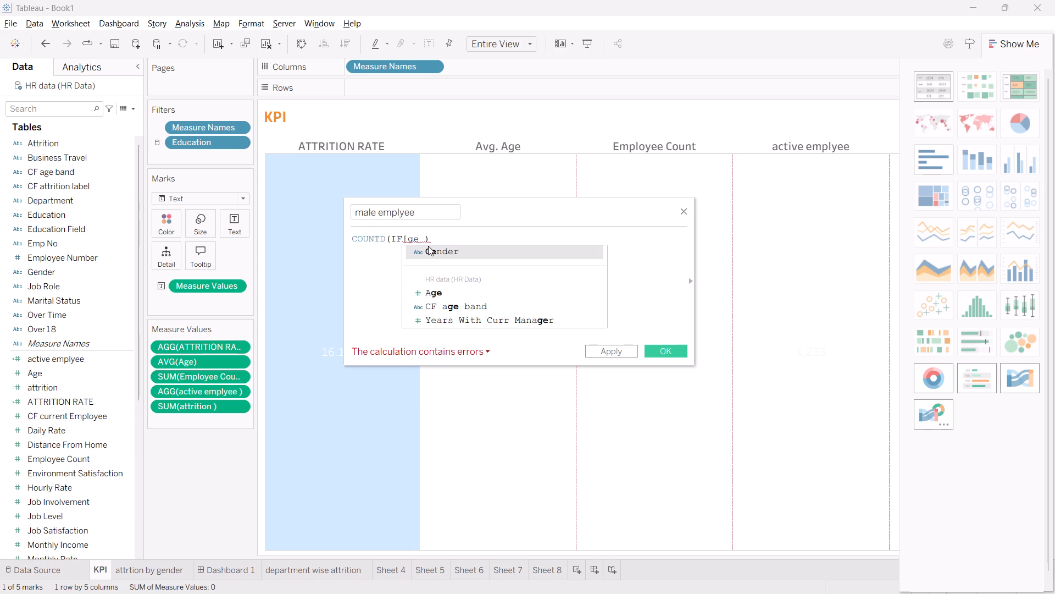
click(428, 246)
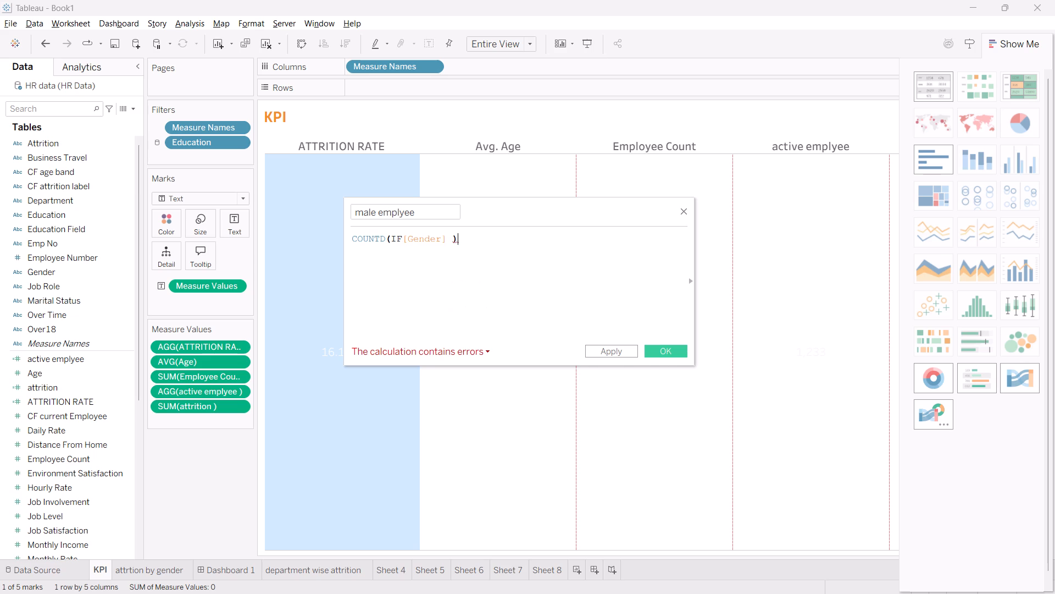
Extend the formula after the closing parenthesis with an equals comparison to "male", leaving the quotation open.
text(=)
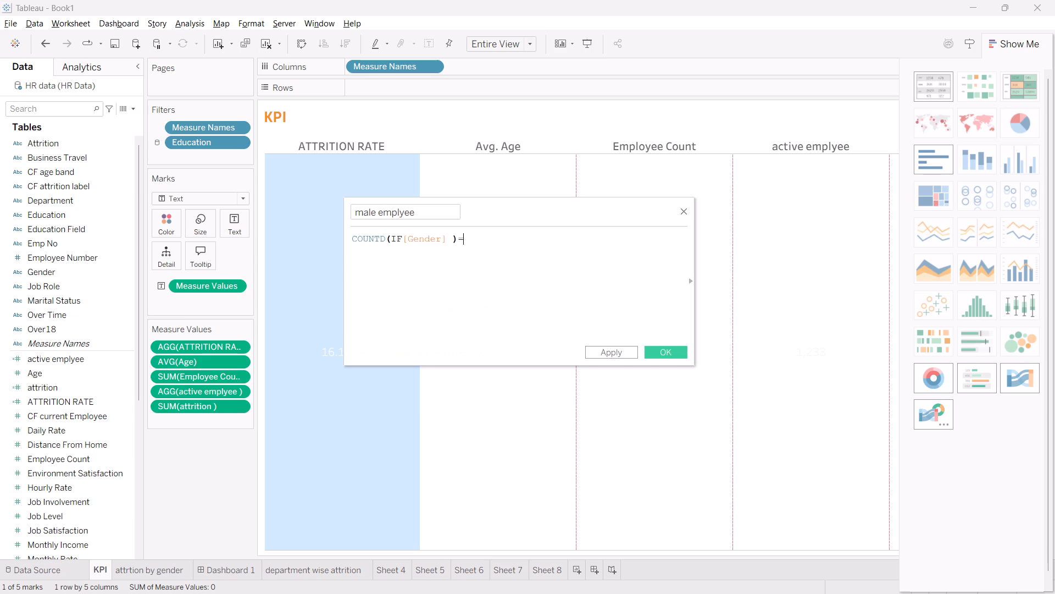
key(space)
key(apostrophe)
key(BackSpace)
key(shift+quotedbl)
text(male)
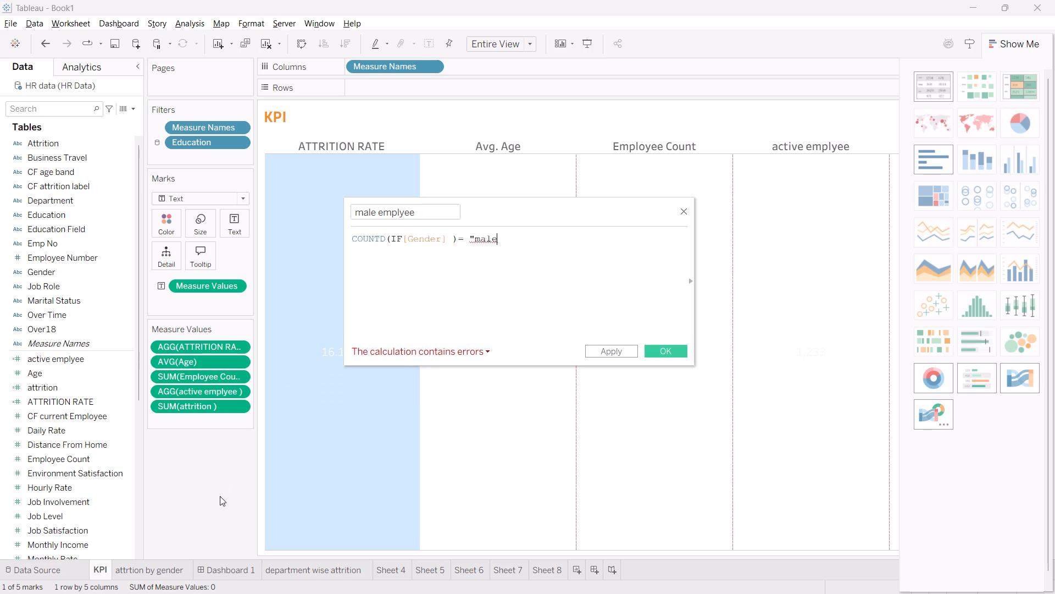
Check how the Gender values are written in the HR data source and change the compared text to "Male".
click(48, 565)
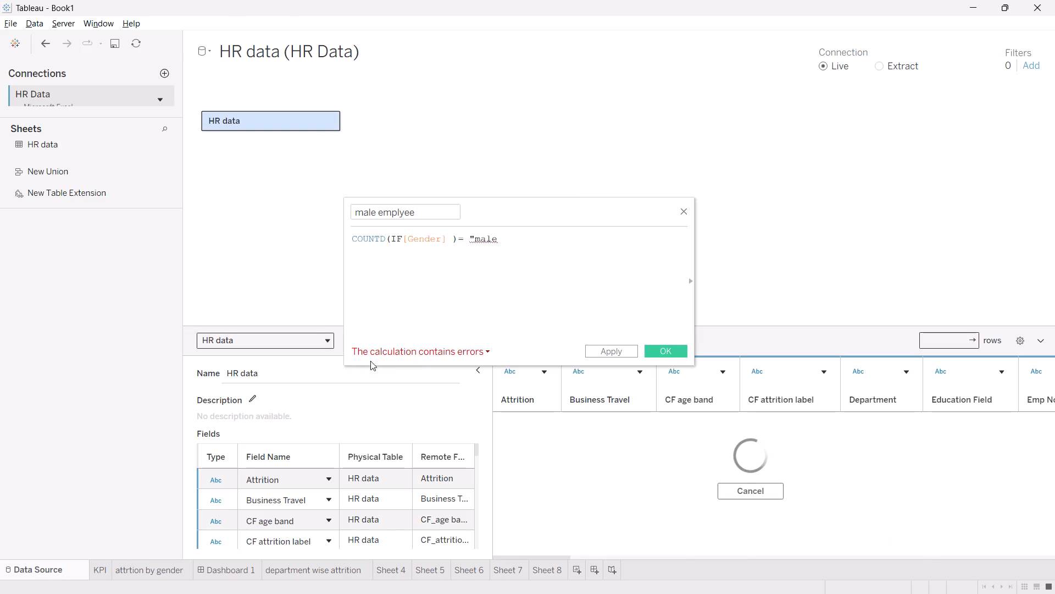
scroll(904, 433, left, 4)
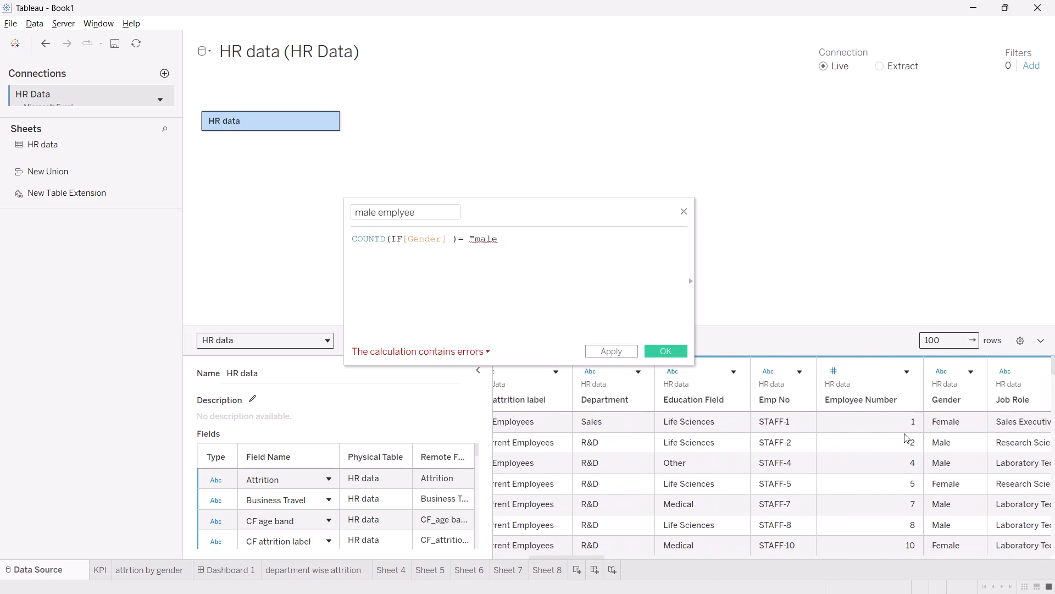
scroll(904, 433, left, 1)
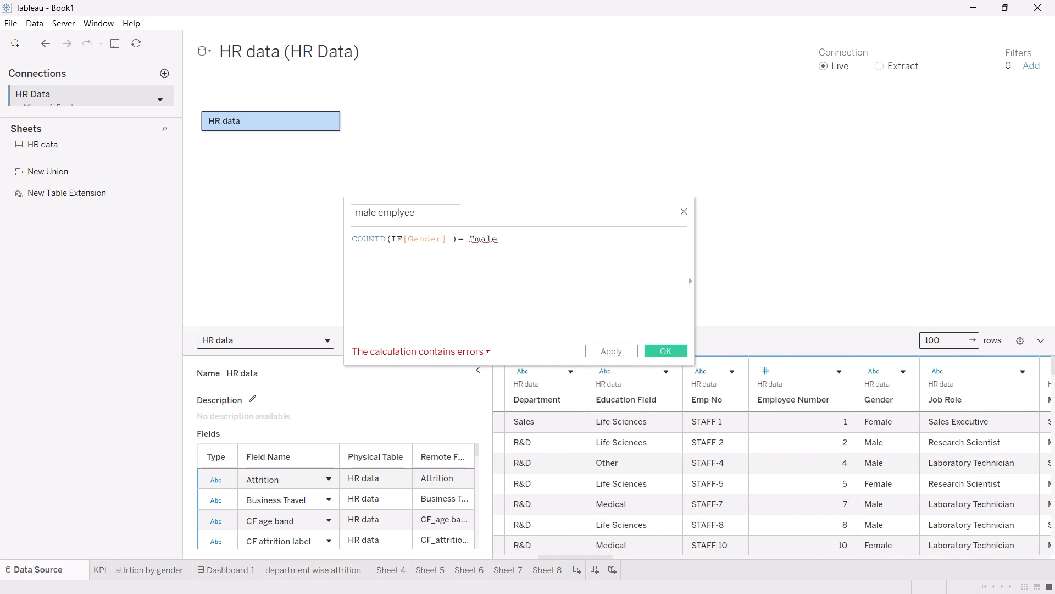
click(506, 241)
key(shift+quotedbl)
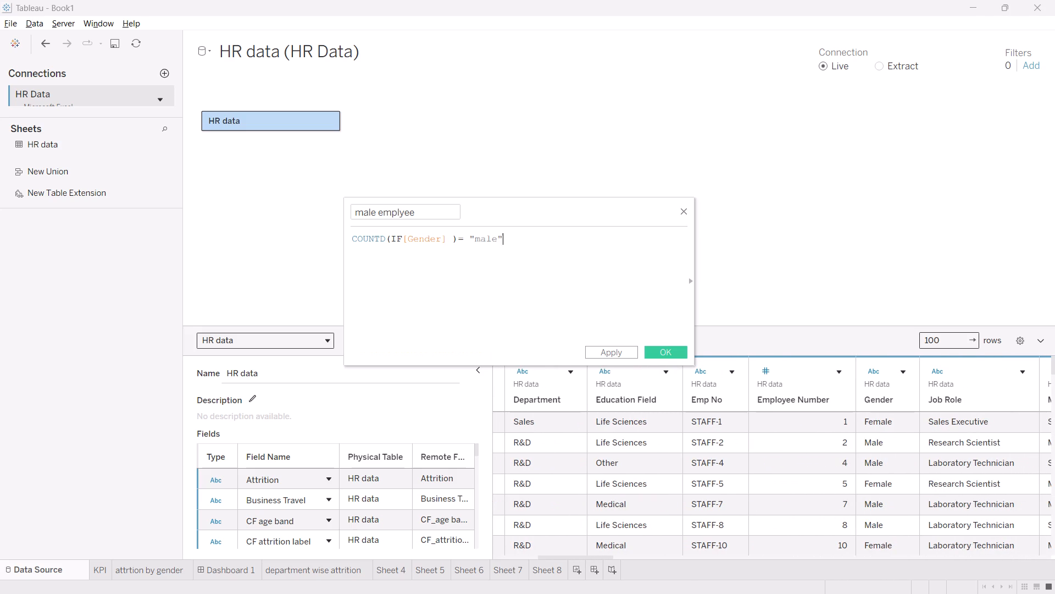
key(space)
key(t)
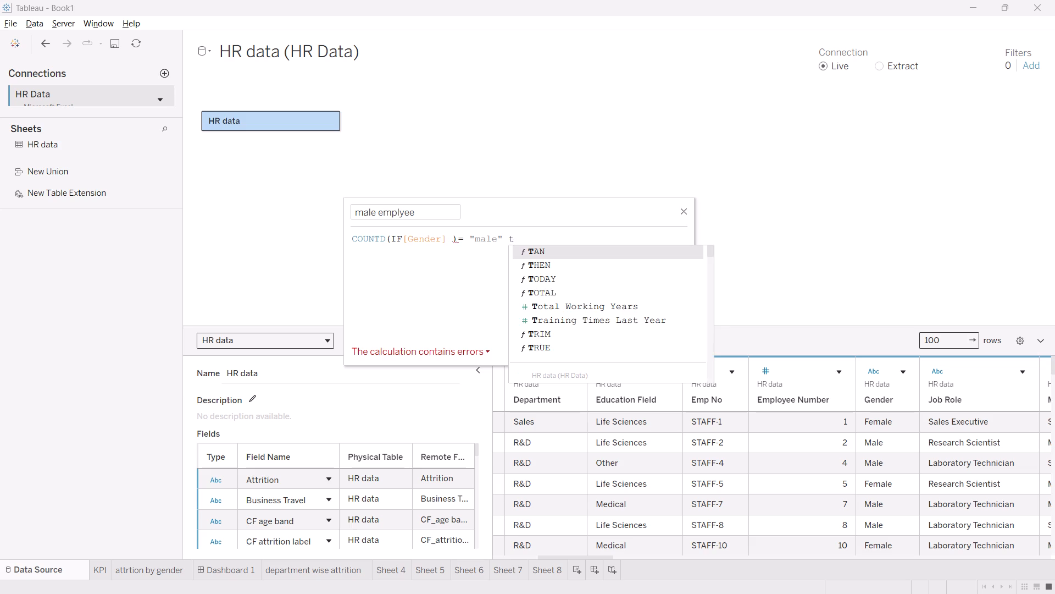
key(BackSpace)
key(BackSpace)
key(BackSpace)
key(BackSpace)
key(BackSpace)
key(BackSpace)
key(BackSpace)
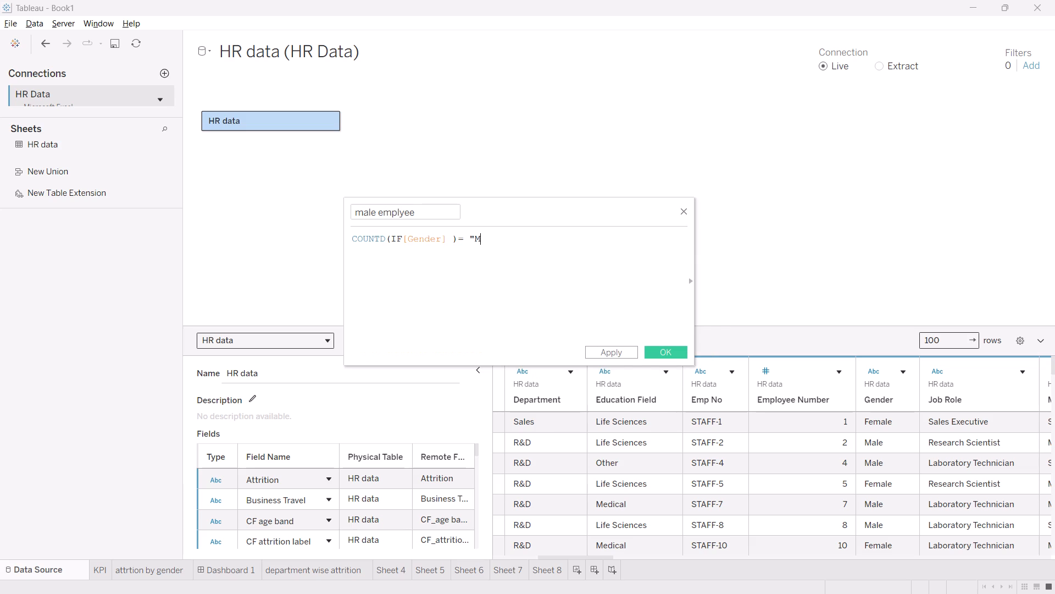
text(ale)
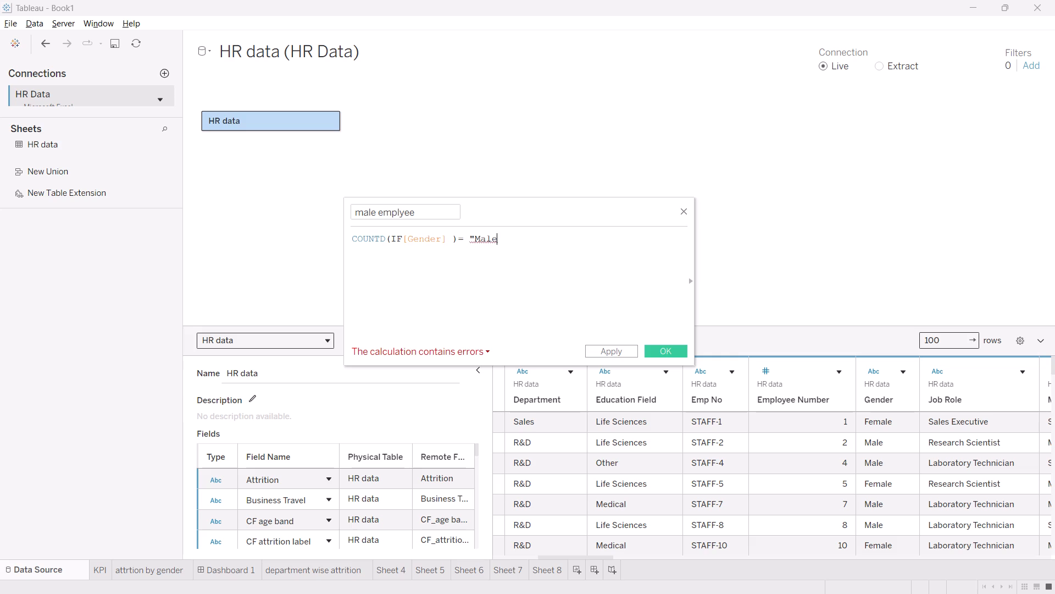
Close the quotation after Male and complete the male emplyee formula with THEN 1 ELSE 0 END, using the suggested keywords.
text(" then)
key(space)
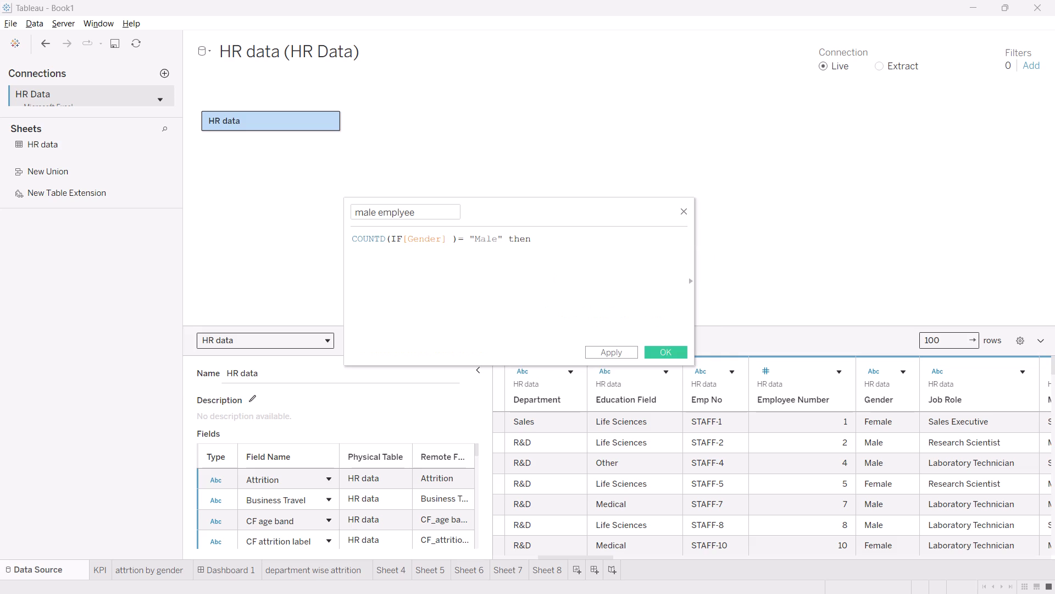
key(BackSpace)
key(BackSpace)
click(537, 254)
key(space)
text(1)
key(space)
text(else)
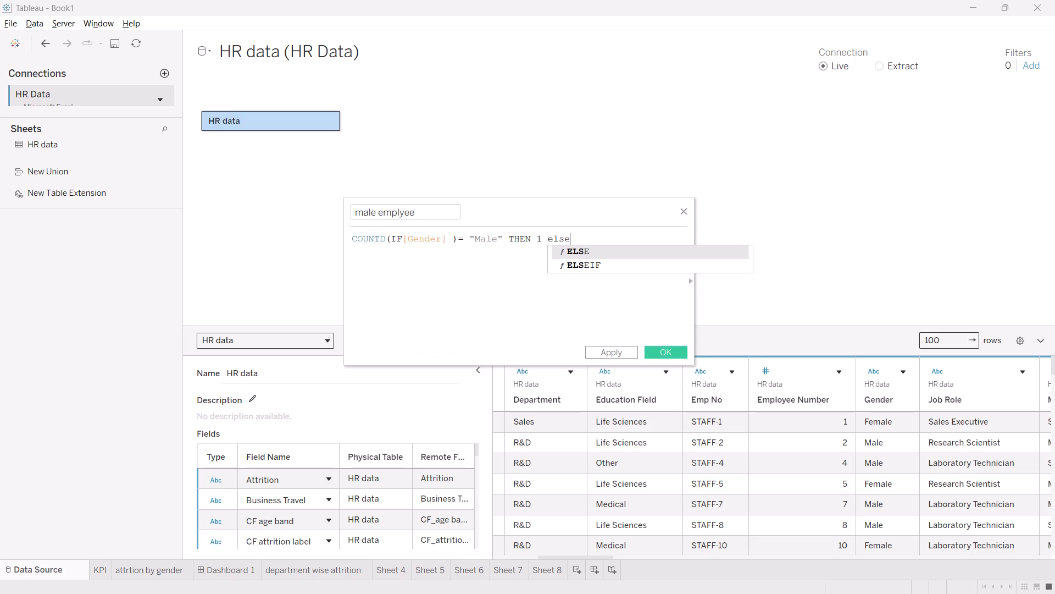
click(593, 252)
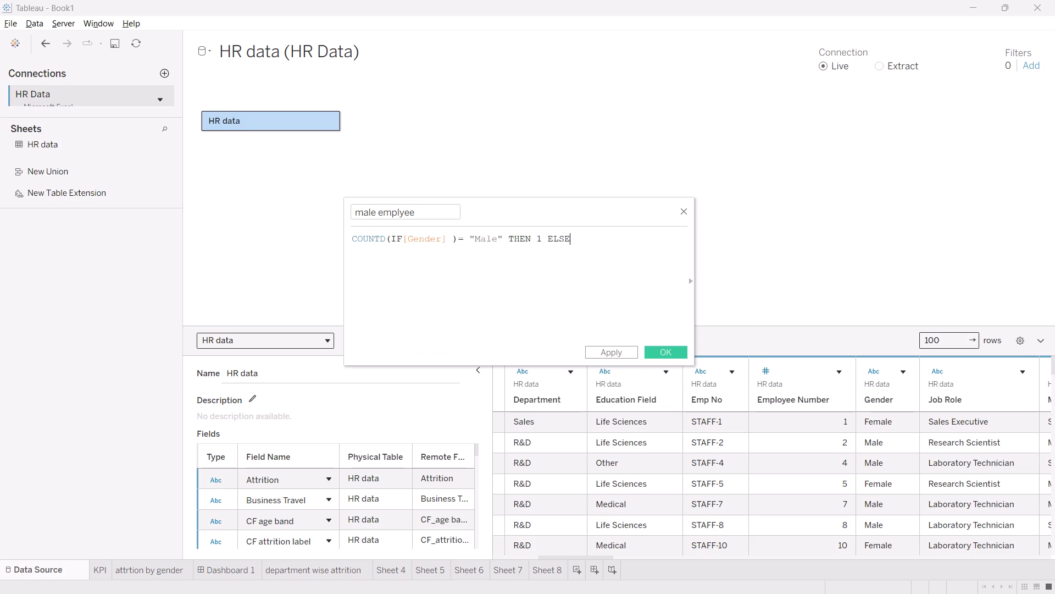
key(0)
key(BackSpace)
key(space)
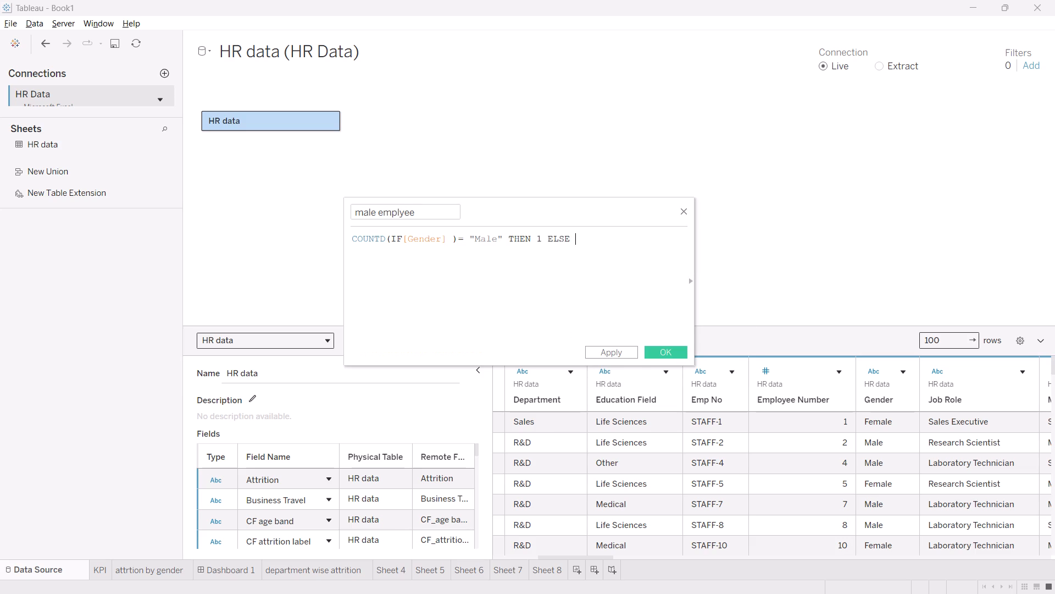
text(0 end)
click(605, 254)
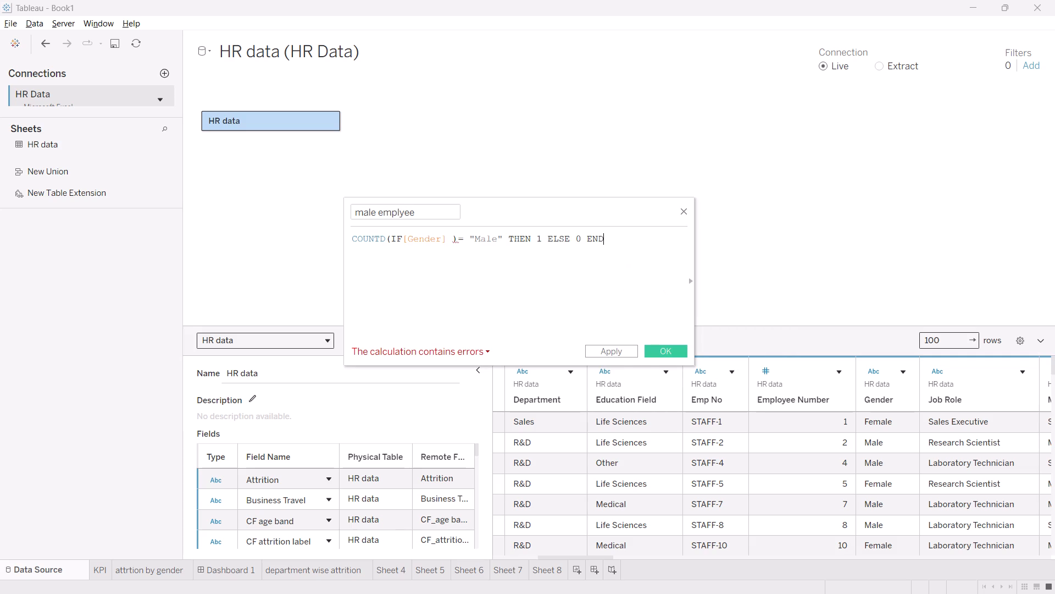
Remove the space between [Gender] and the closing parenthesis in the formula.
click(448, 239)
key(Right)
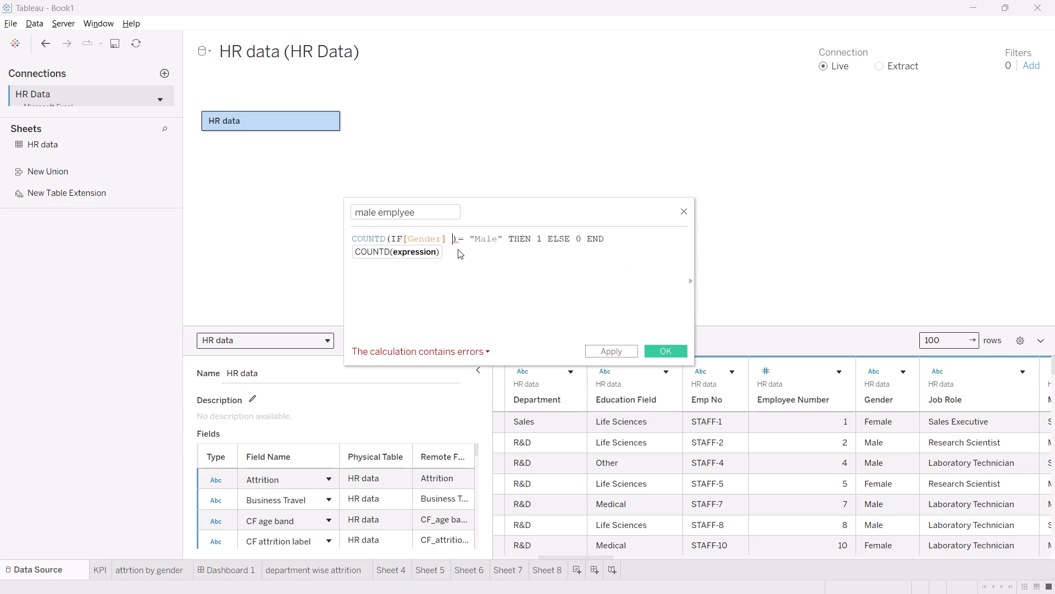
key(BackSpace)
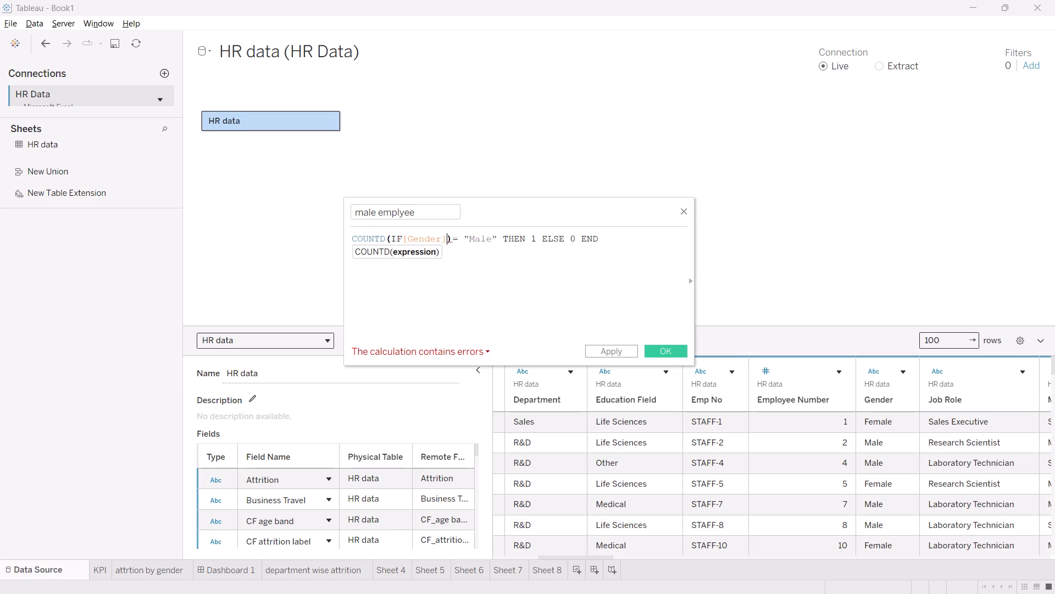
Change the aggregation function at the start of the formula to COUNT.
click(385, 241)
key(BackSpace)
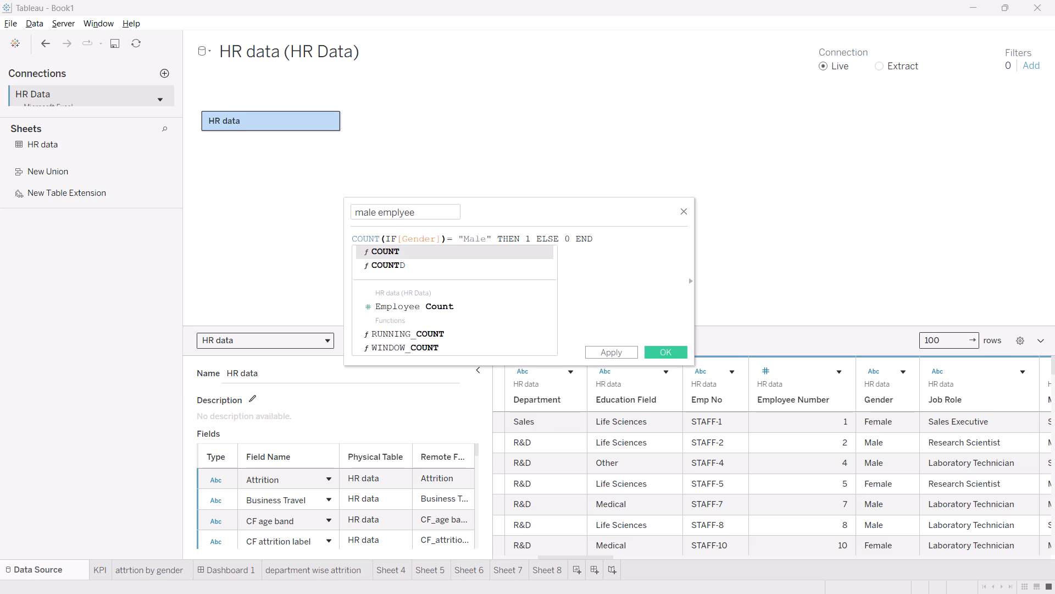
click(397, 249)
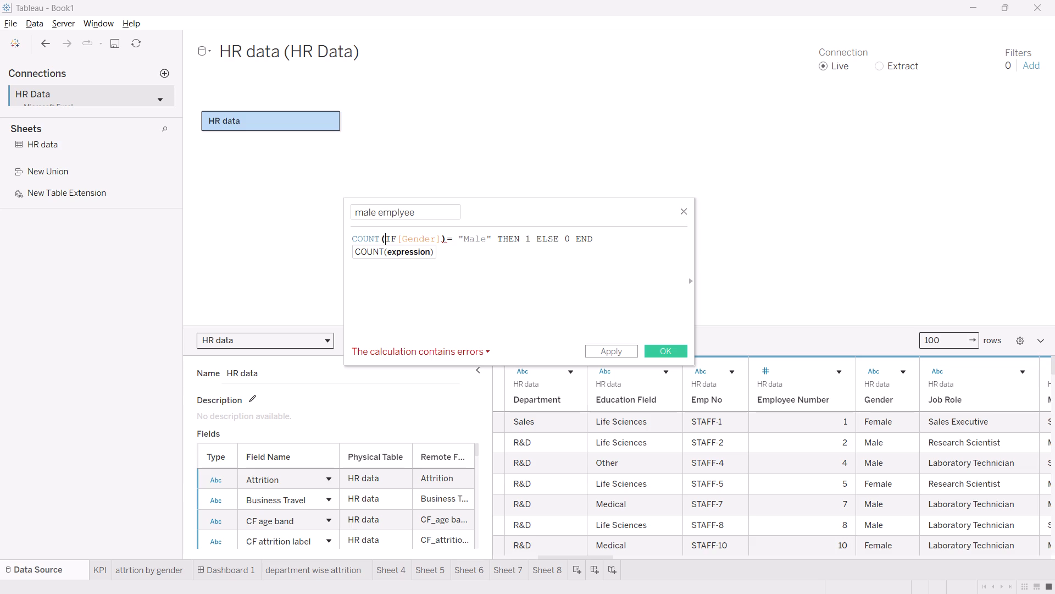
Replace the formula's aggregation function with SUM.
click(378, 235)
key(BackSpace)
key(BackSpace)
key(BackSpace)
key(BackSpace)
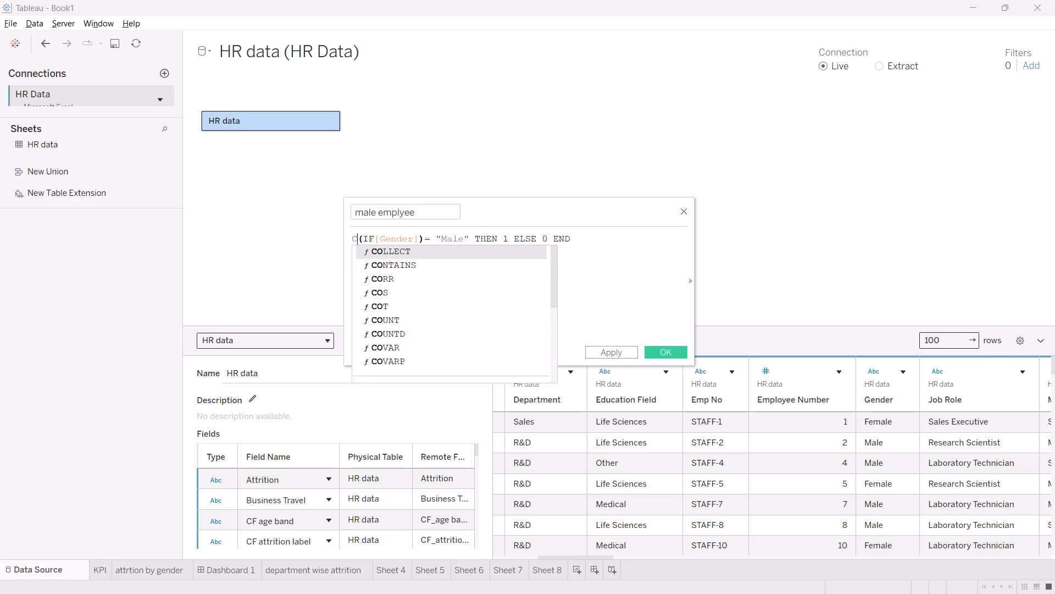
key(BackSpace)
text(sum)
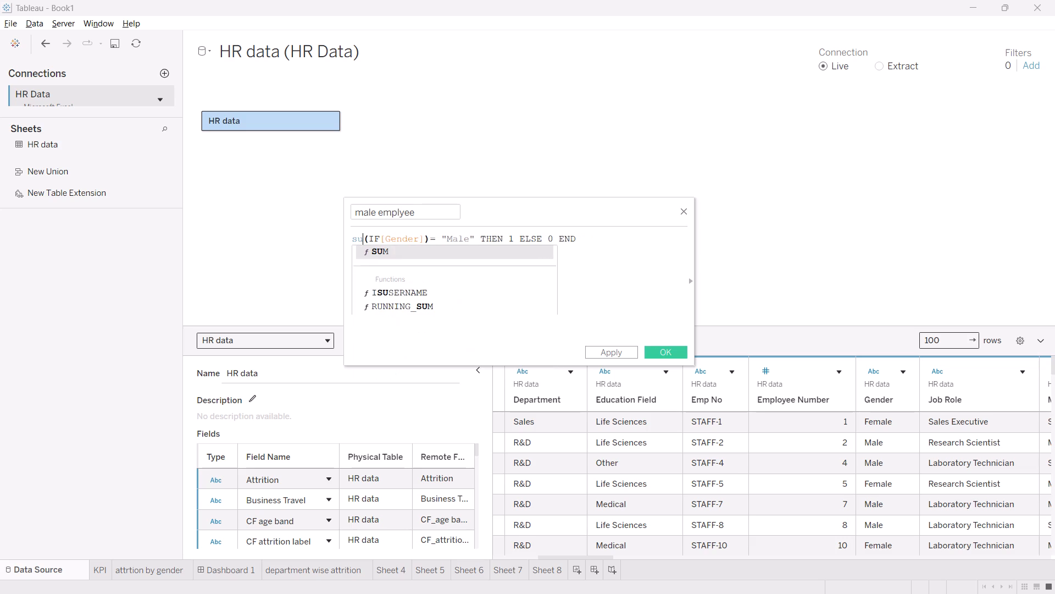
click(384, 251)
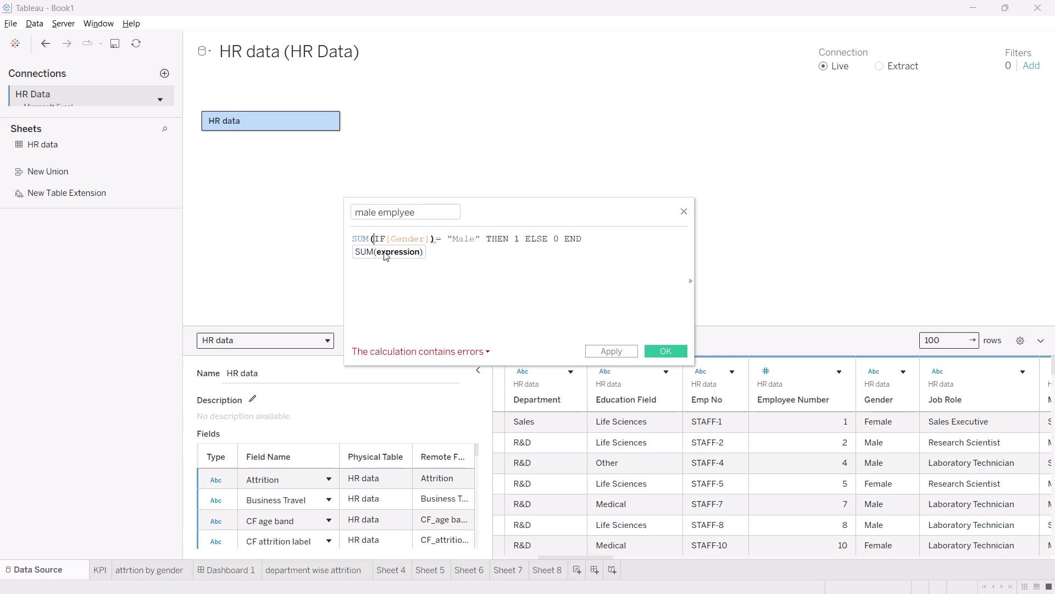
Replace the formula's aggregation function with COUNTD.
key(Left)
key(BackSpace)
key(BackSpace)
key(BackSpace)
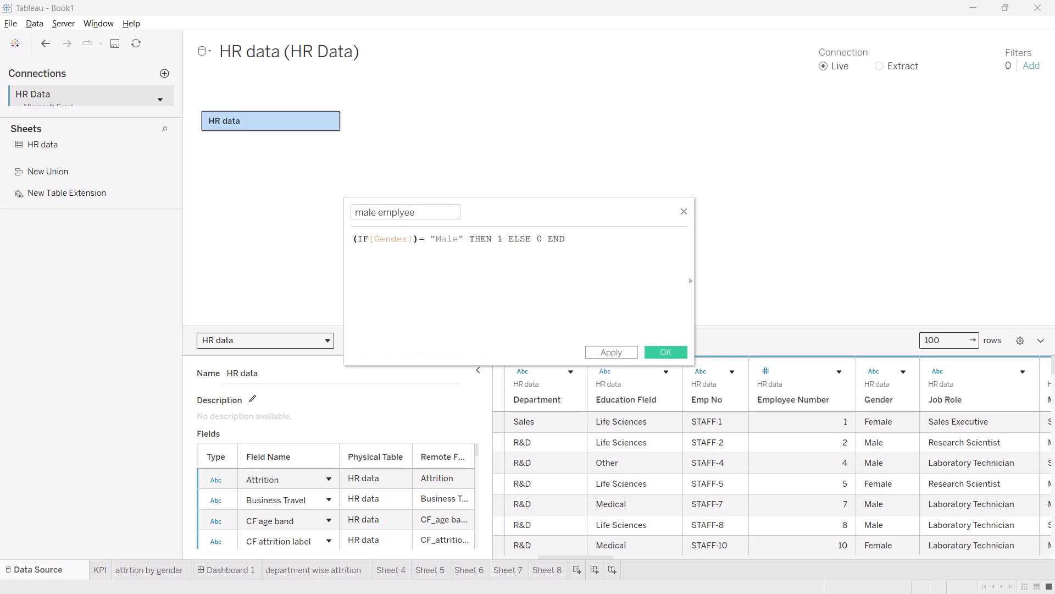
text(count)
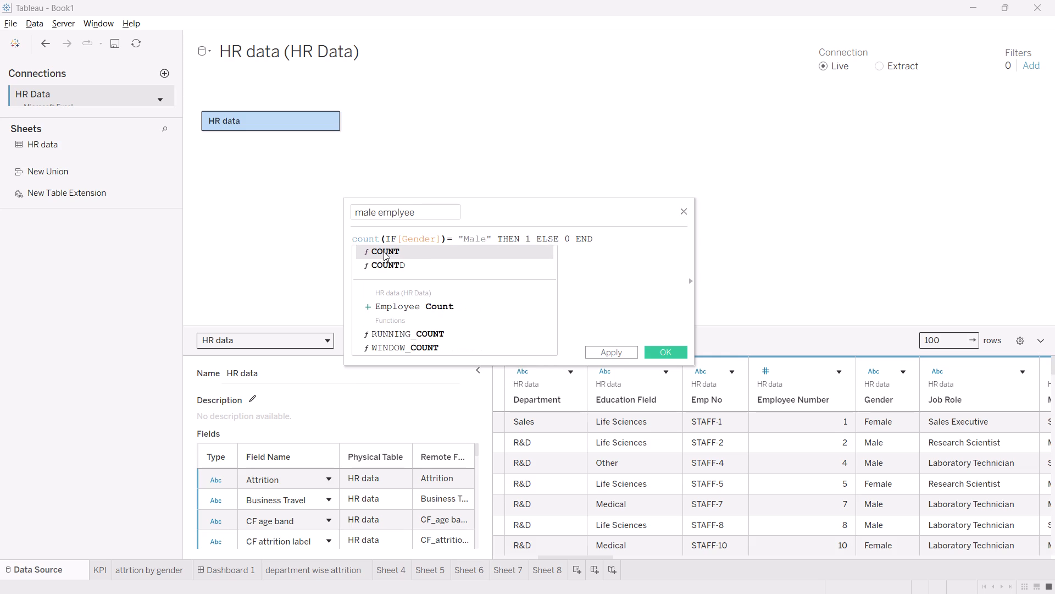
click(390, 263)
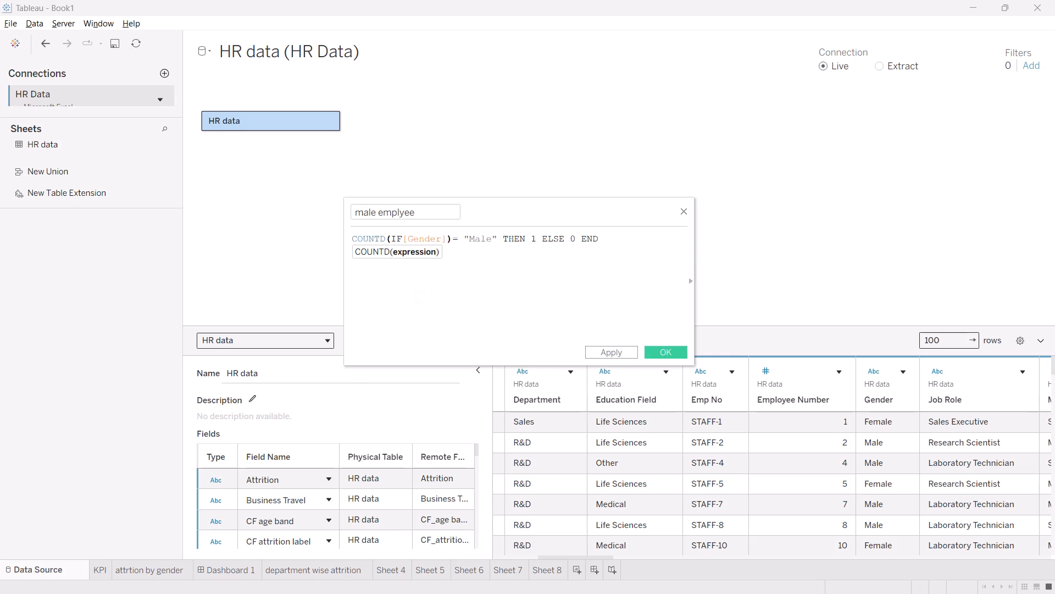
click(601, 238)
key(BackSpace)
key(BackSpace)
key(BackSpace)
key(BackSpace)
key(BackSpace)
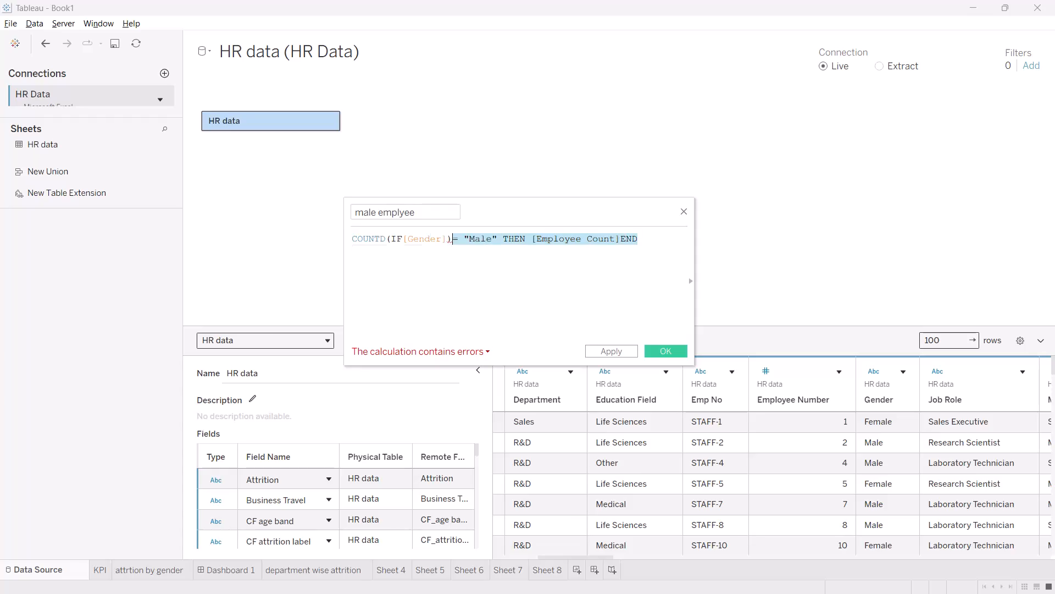
drag(445, 215, 348, 222)
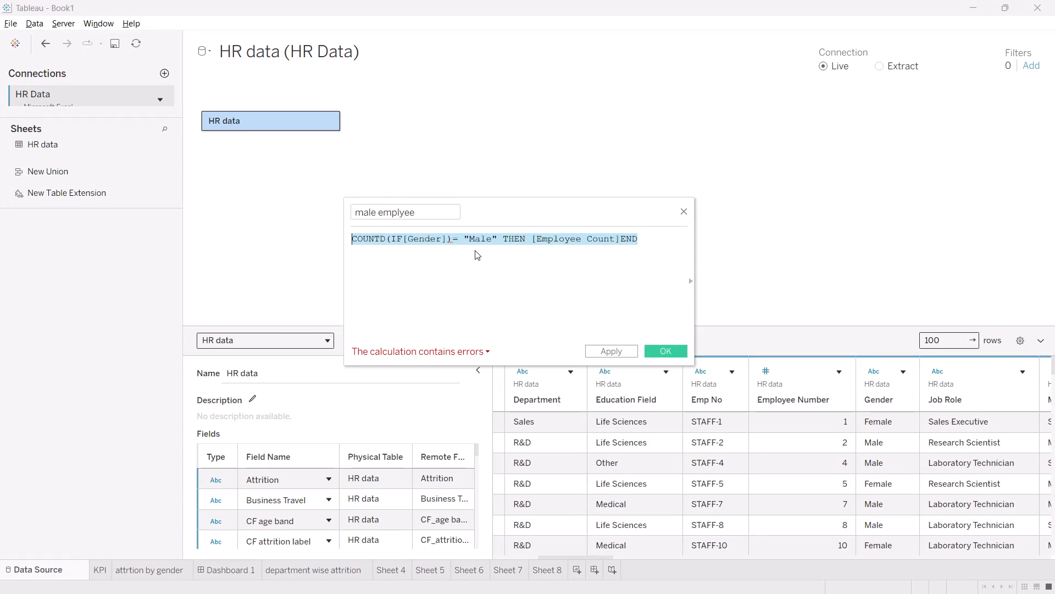
key(ctrl+v)
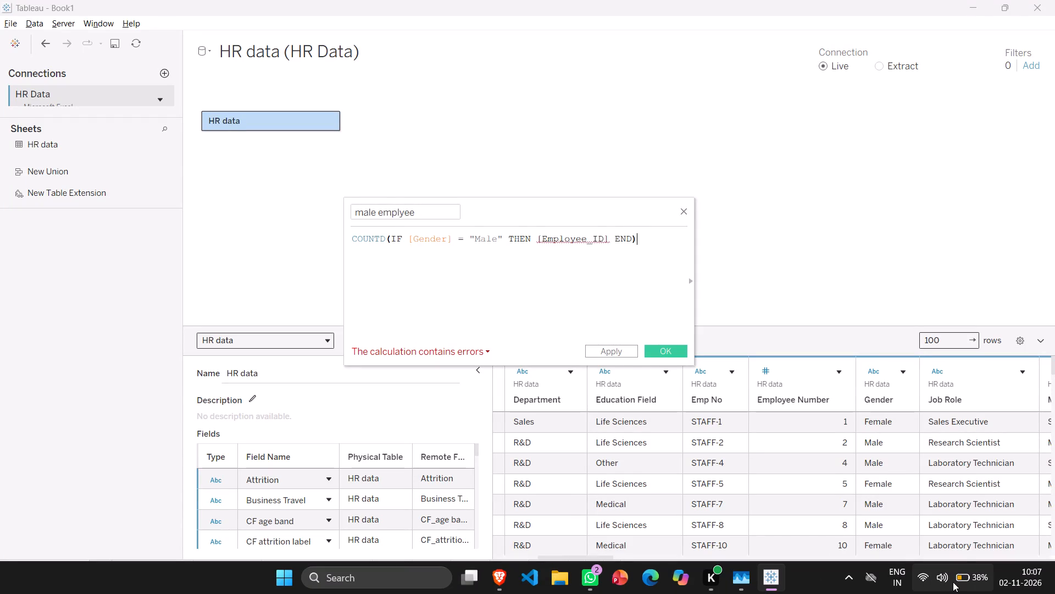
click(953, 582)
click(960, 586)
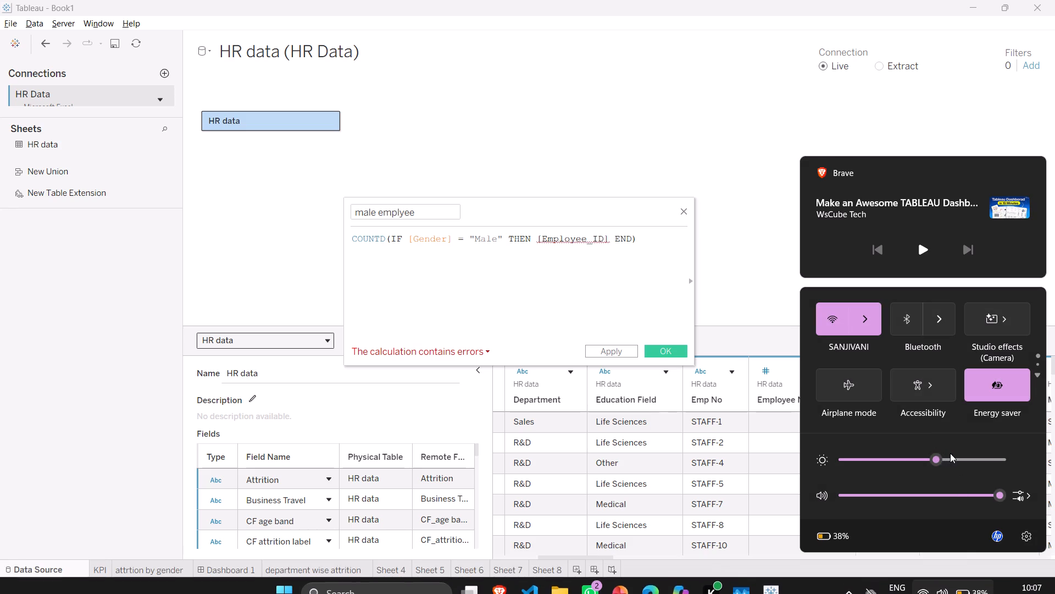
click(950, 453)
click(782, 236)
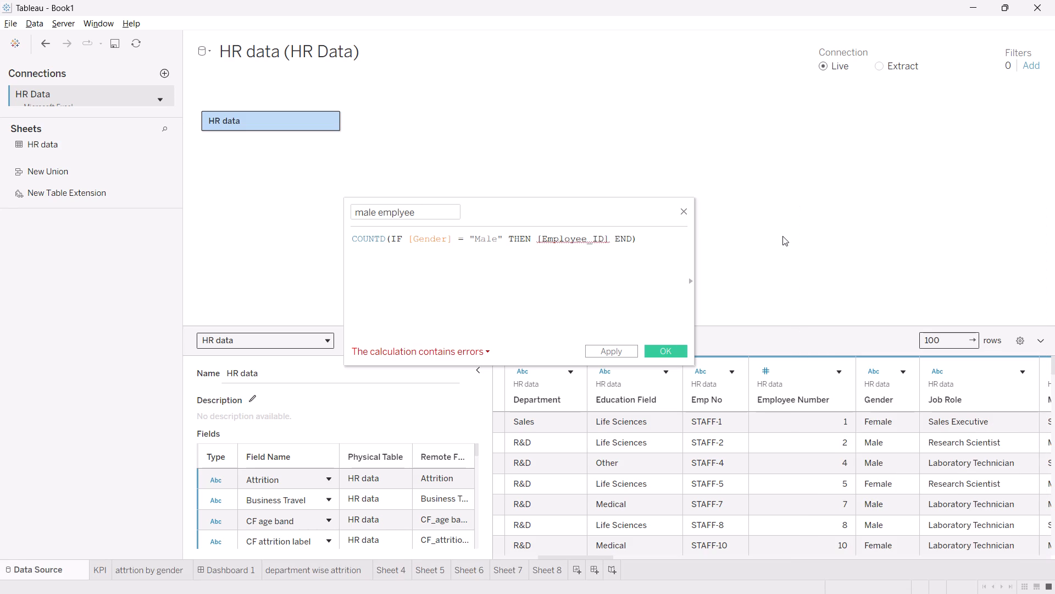
Check the calculation's error and replace the Employee_ID reference in the formula with the Employee Number field.
click(480, 351)
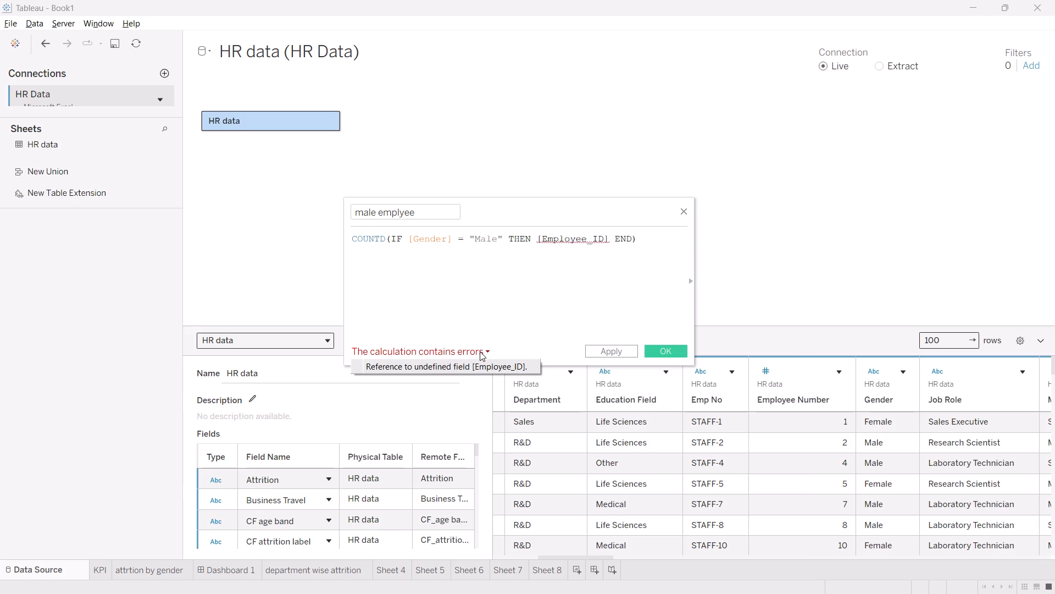
click(603, 237)
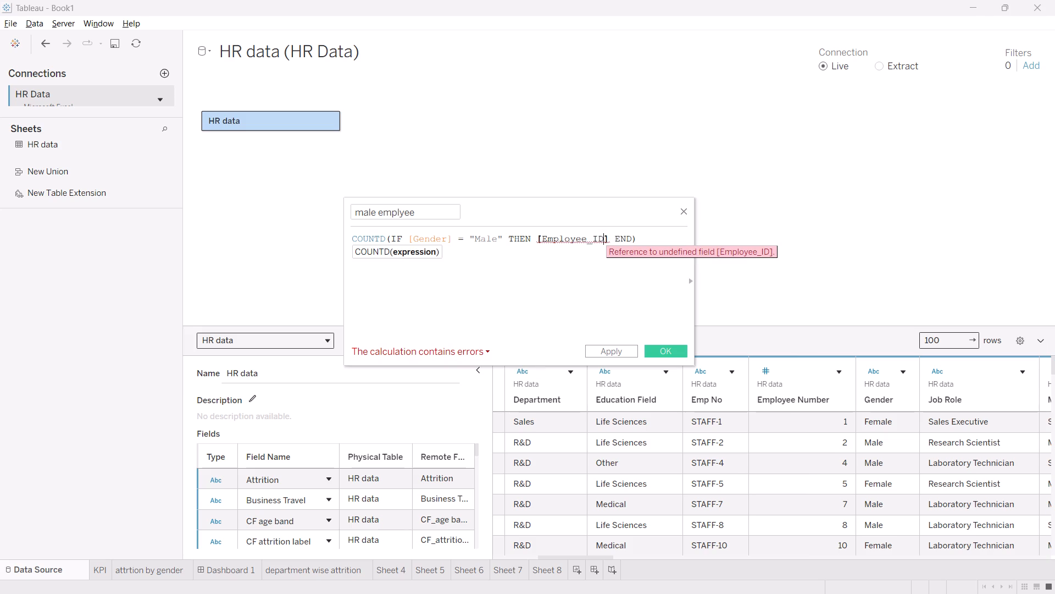
key(BackSpace)
key(BackSpace)
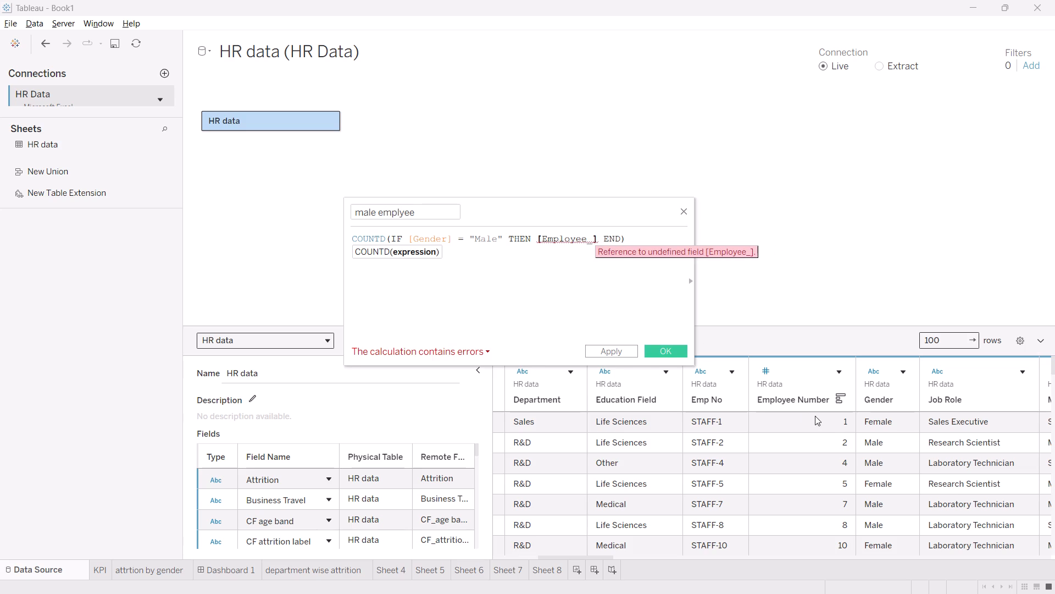
scroll(822, 421, left, 3)
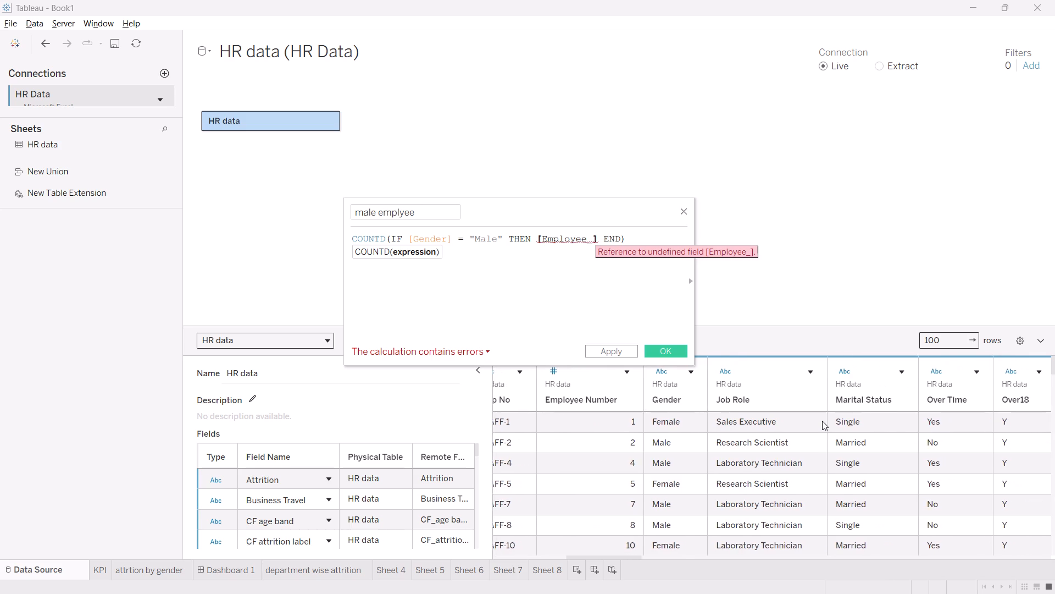
scroll(822, 421, left, 2)
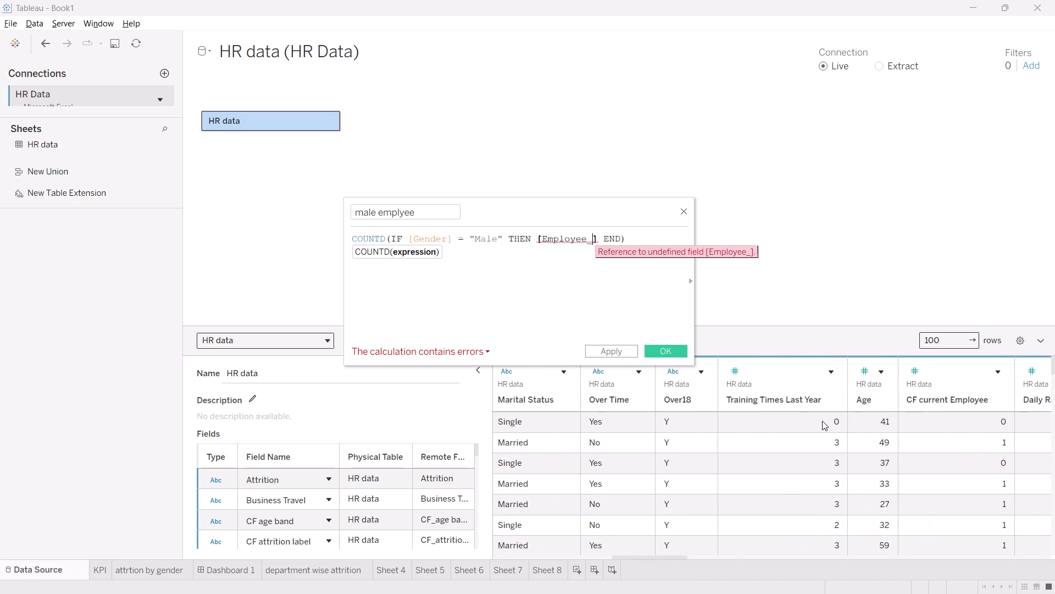
scroll(822, 421, right, 7)
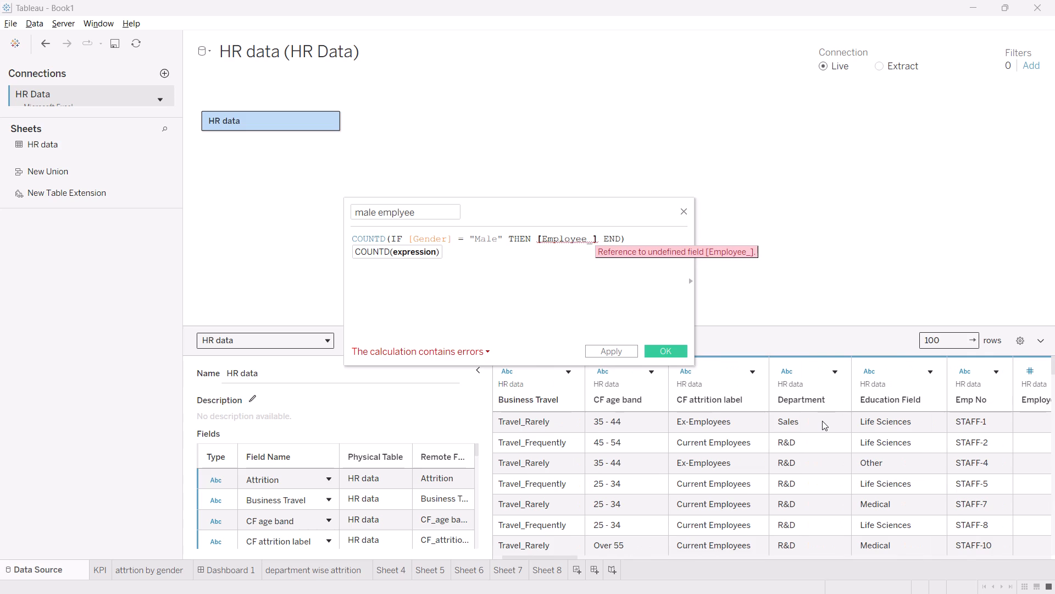
key(BackSpace)
key(BackSpace)
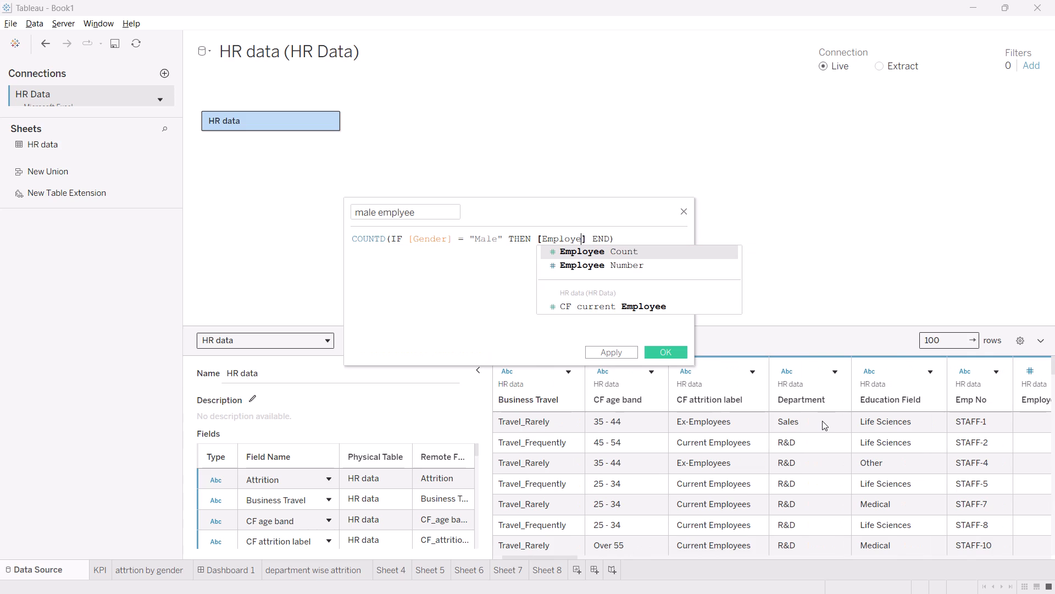
click(615, 267)
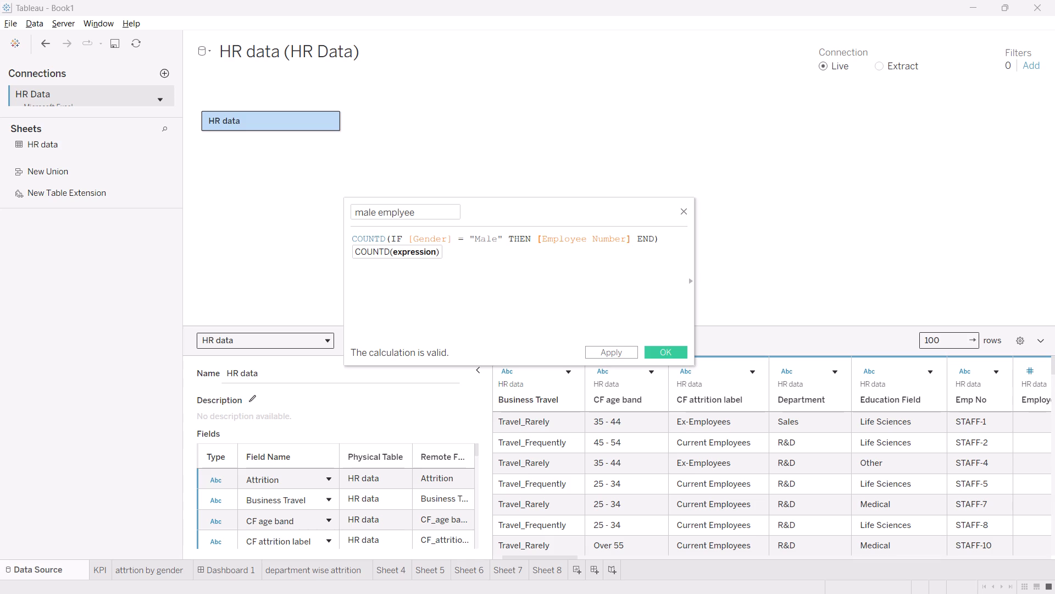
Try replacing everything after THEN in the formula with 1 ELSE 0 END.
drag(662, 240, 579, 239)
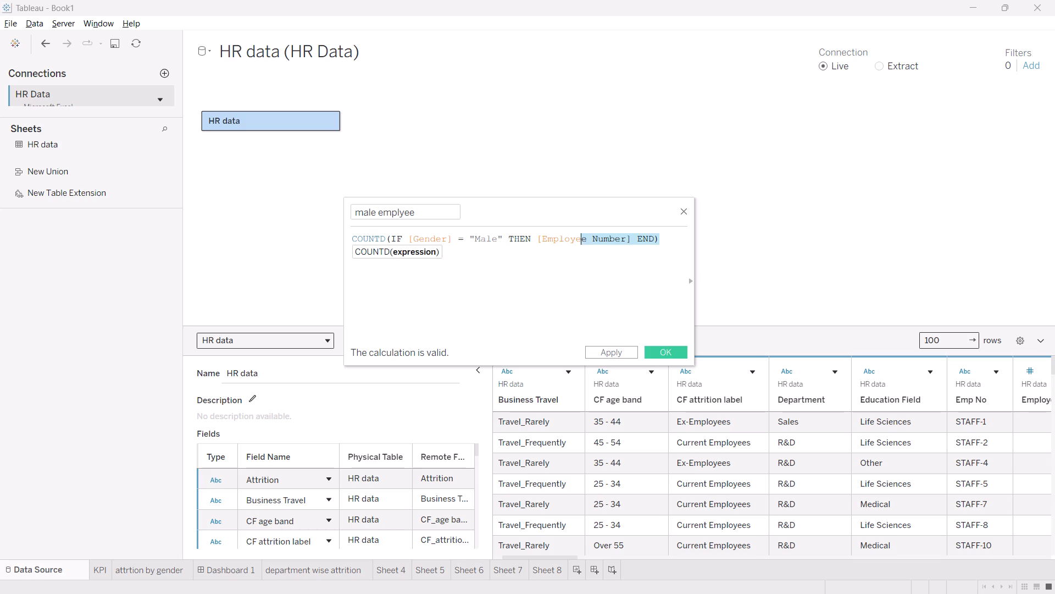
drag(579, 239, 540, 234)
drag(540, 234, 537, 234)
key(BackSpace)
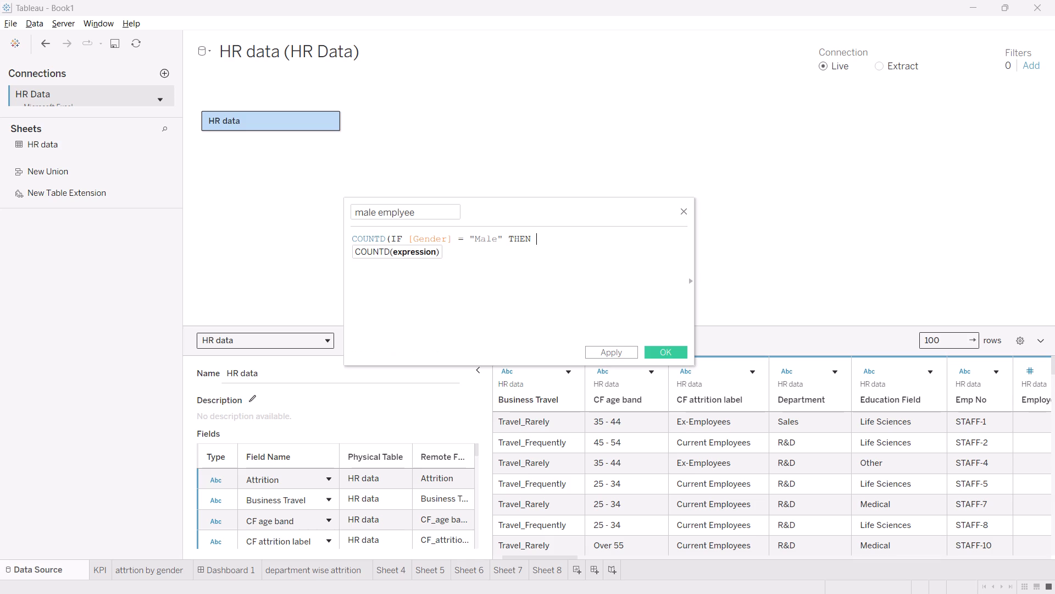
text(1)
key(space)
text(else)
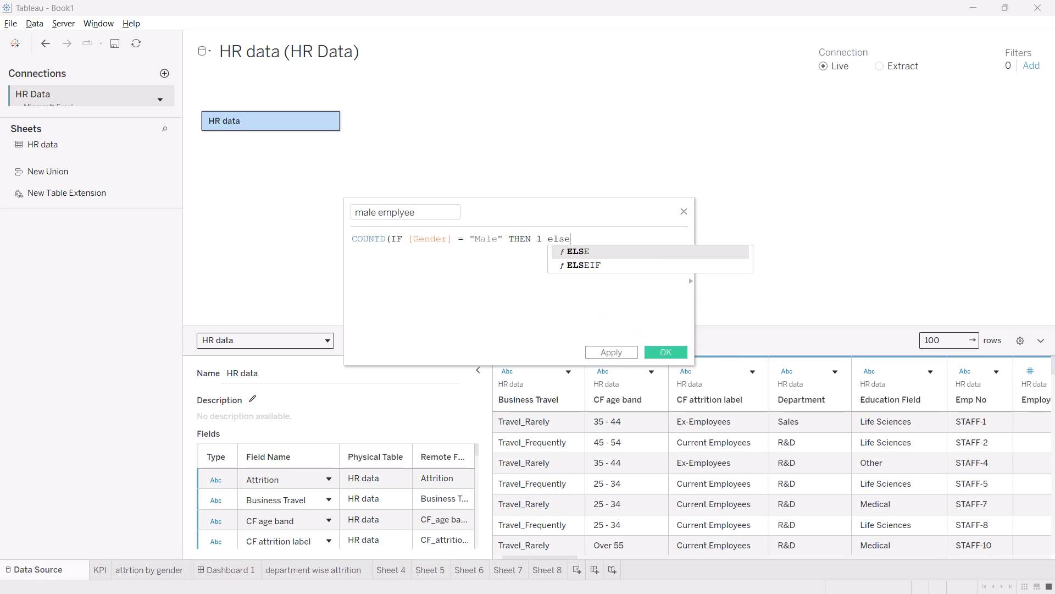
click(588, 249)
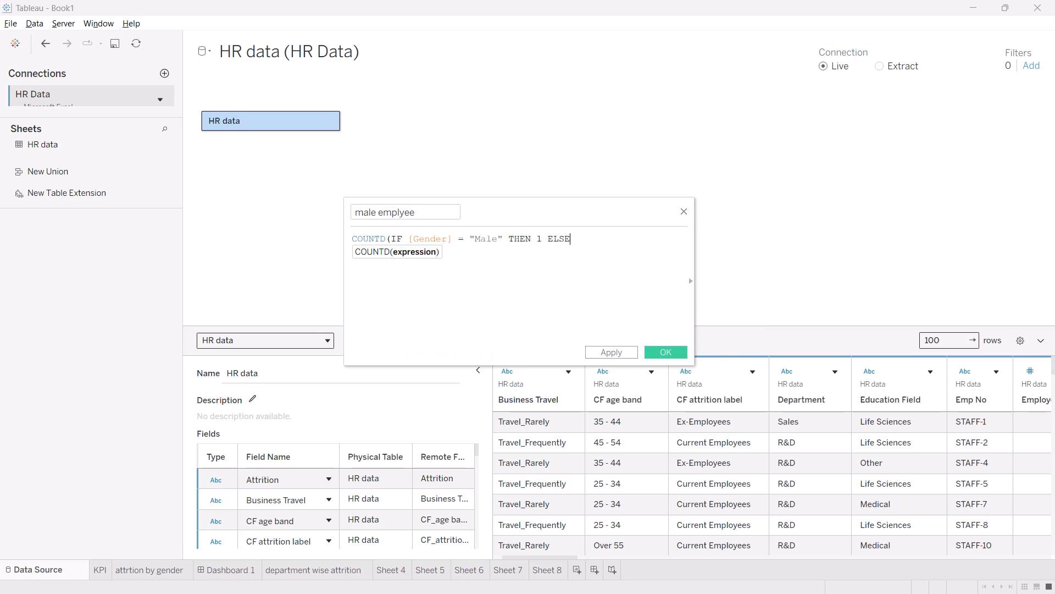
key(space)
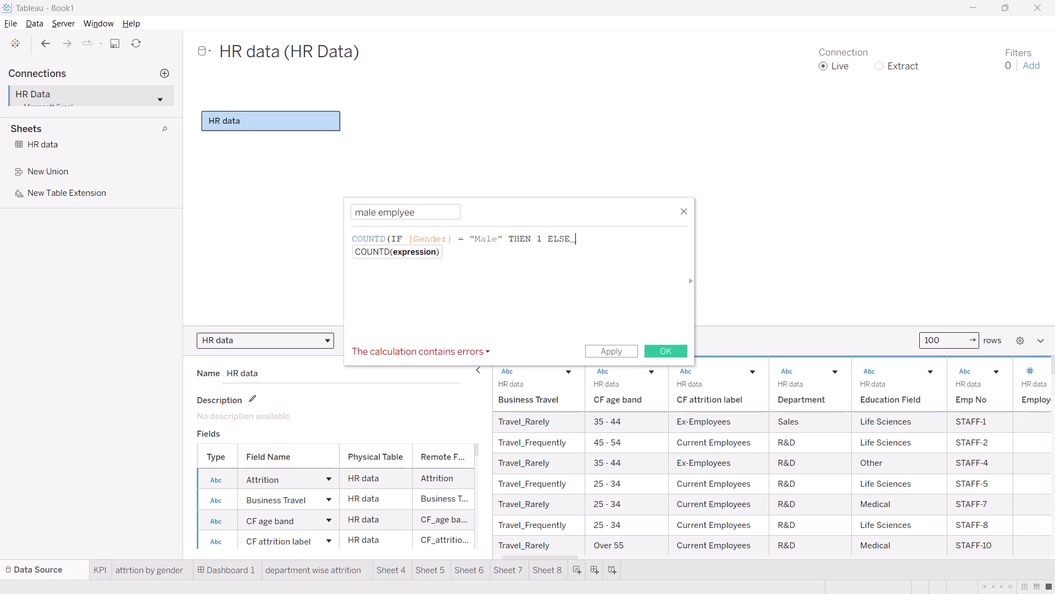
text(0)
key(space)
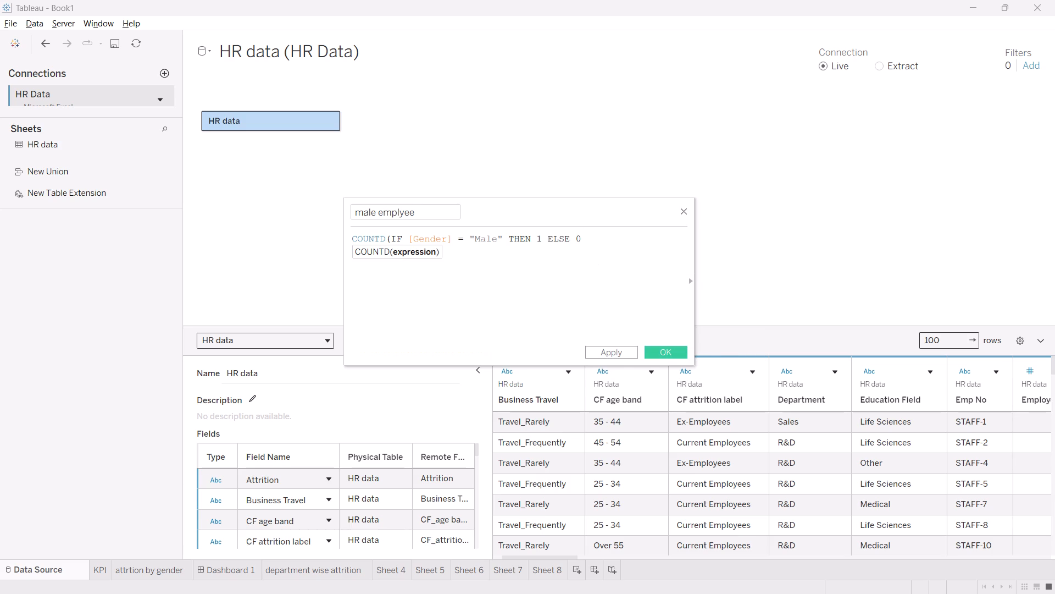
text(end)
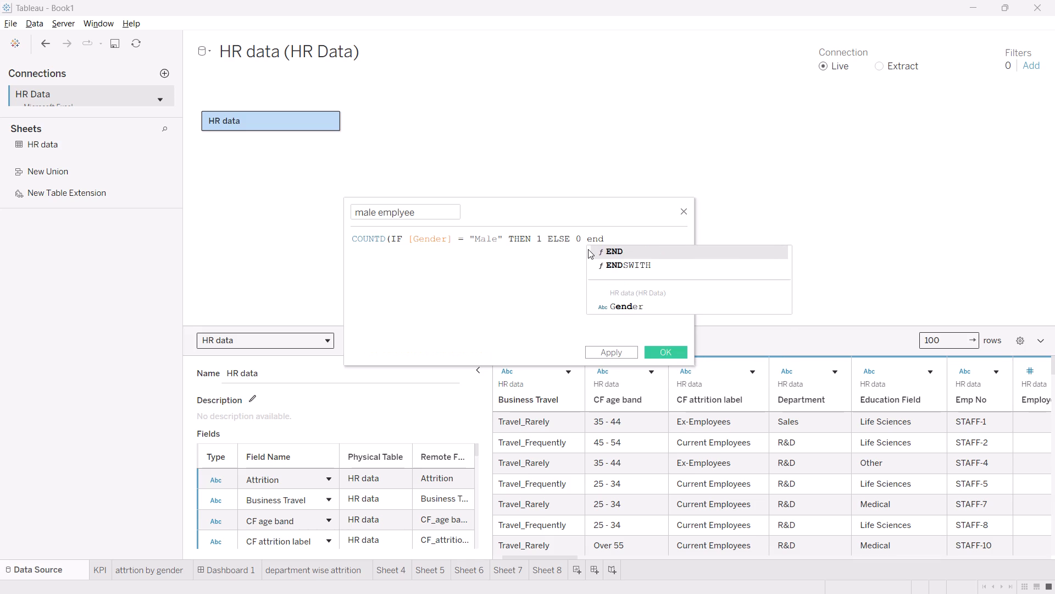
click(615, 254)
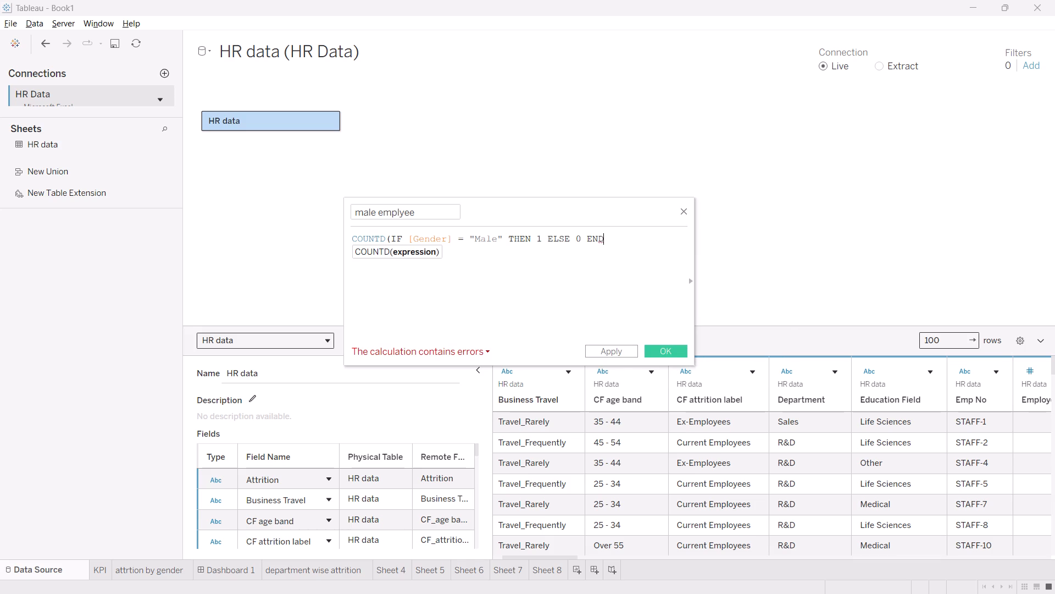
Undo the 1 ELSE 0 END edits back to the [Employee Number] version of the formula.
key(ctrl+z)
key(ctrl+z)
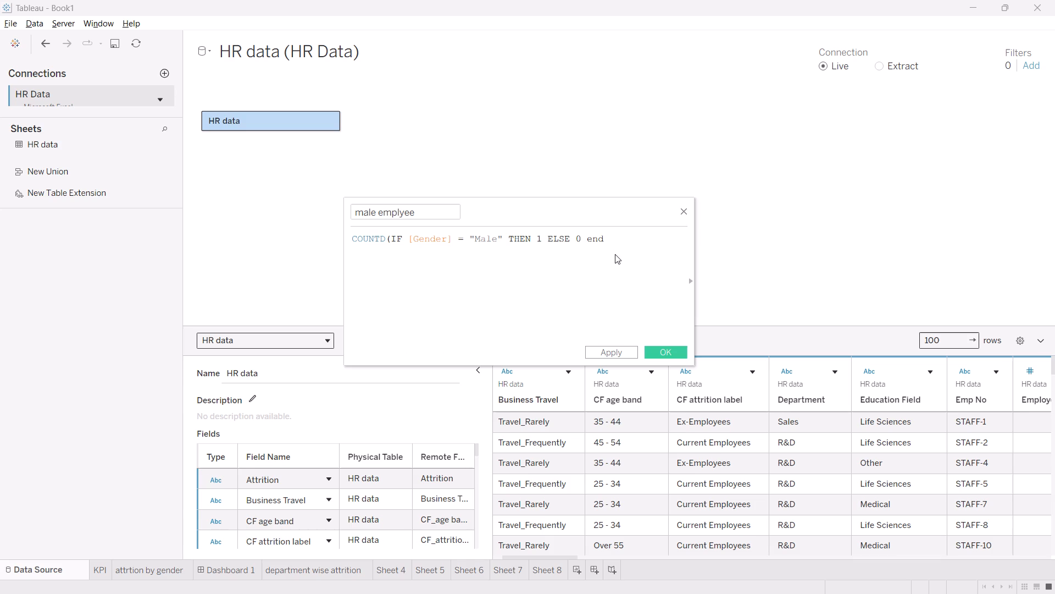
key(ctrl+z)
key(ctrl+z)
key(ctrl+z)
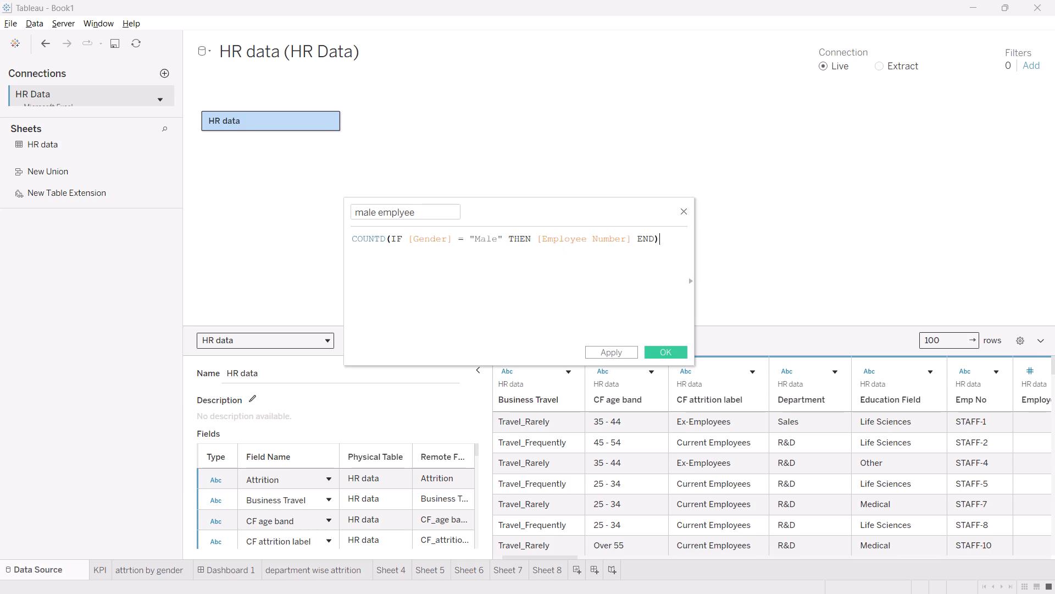
Save the male emplyee calculated field.
click(658, 356)
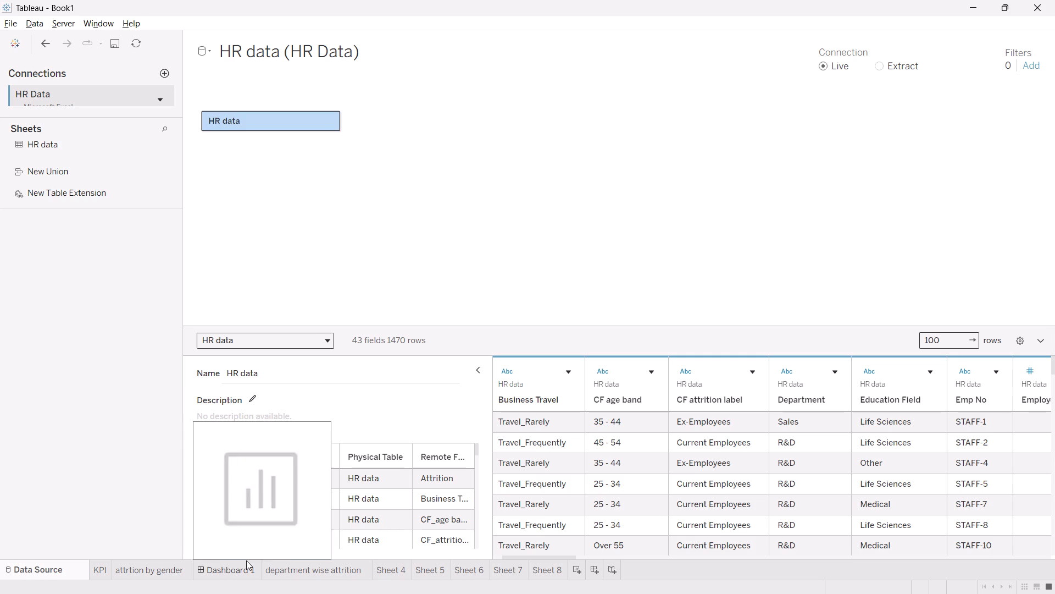
Search the data fields for "mal" and add the male emplyee field to the KPI sheet's measure values.
click(219, 568)
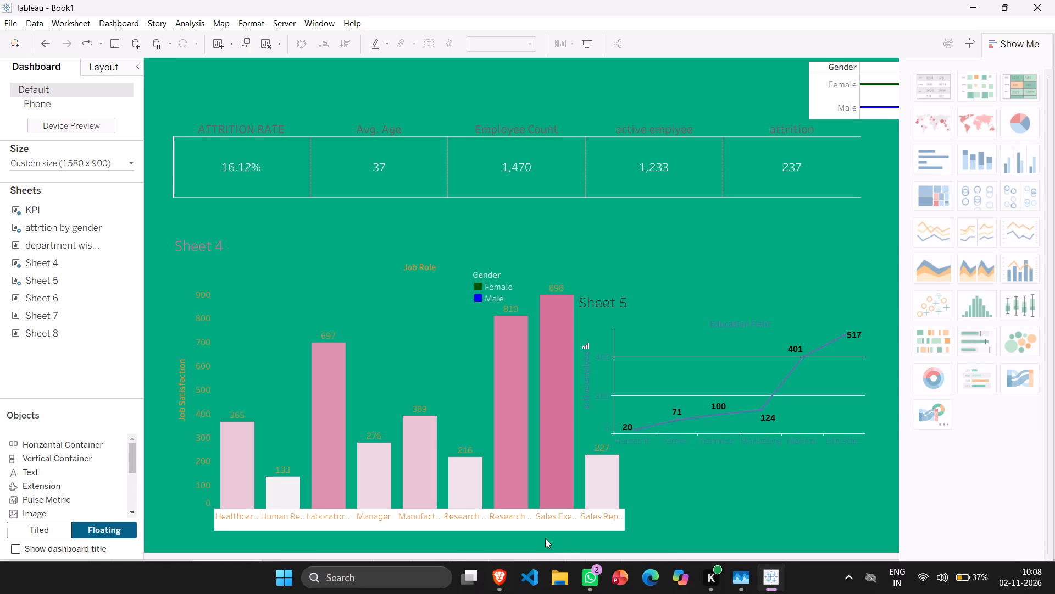
click(510, 575)
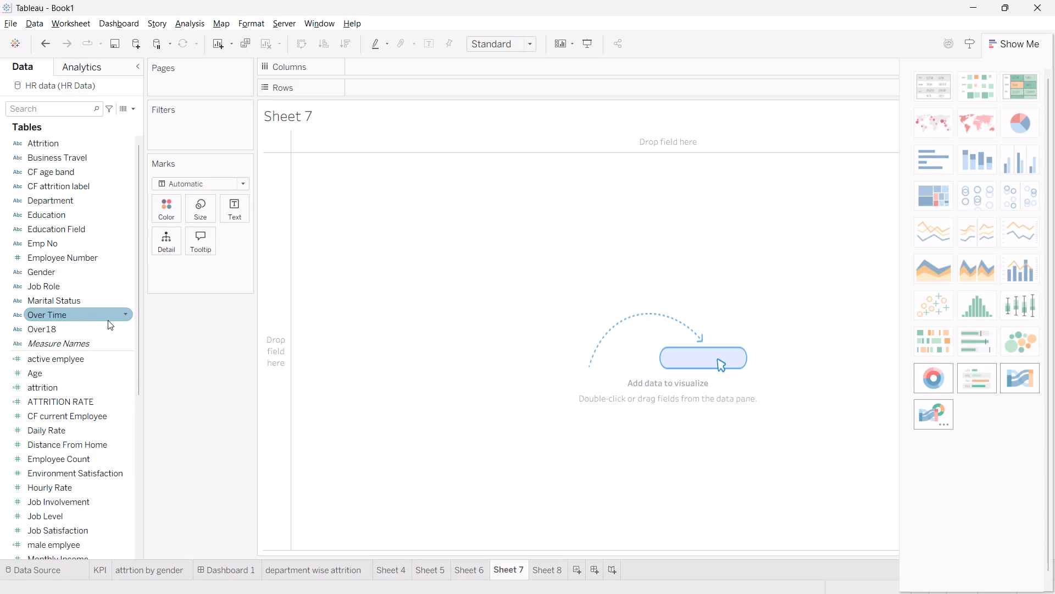
click(29, 113)
text(malw)
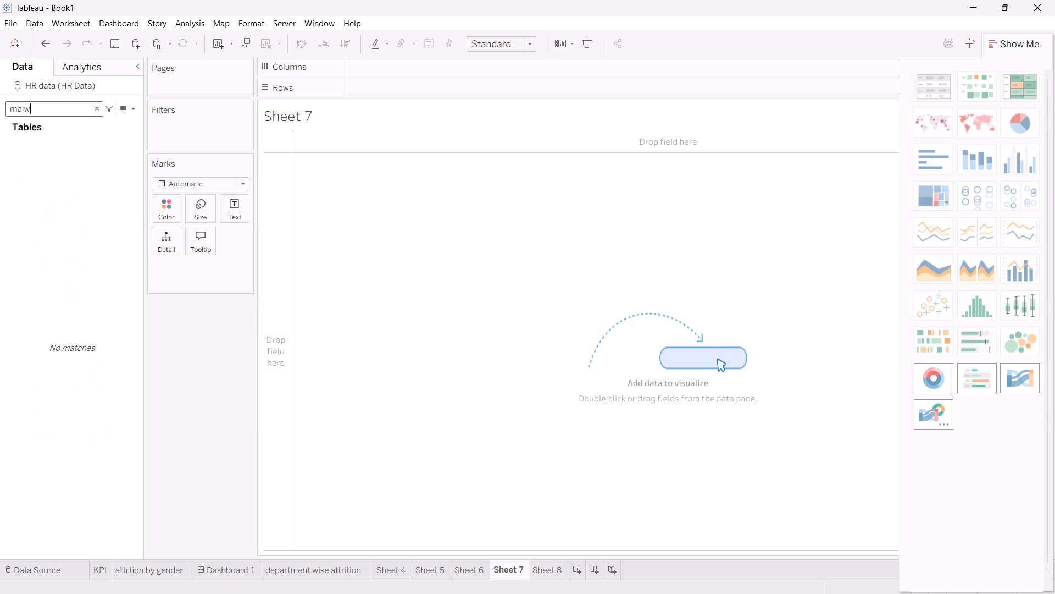
key(BackSpace)
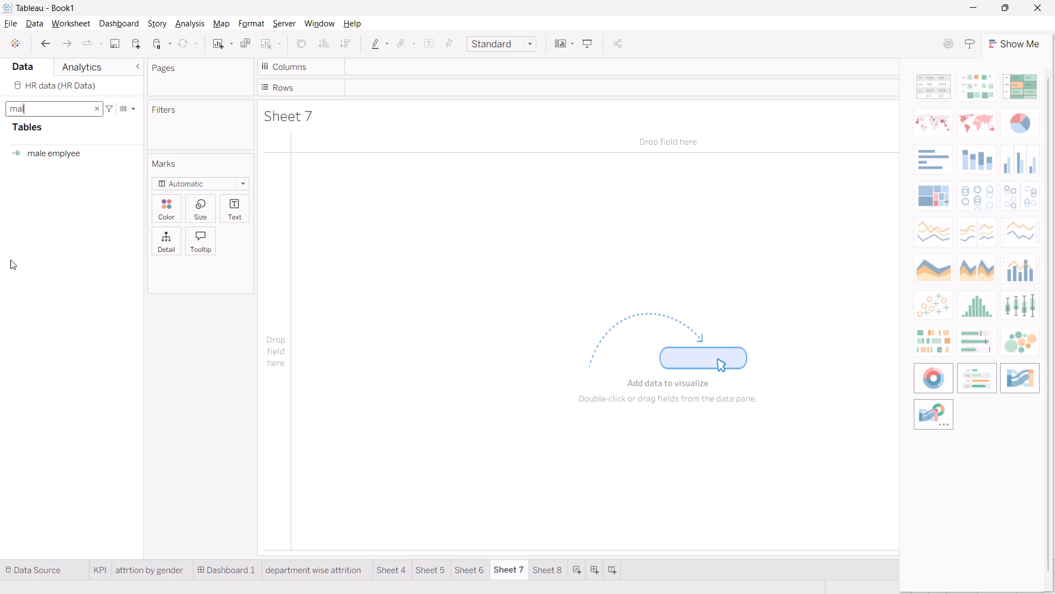
click(103, 577)
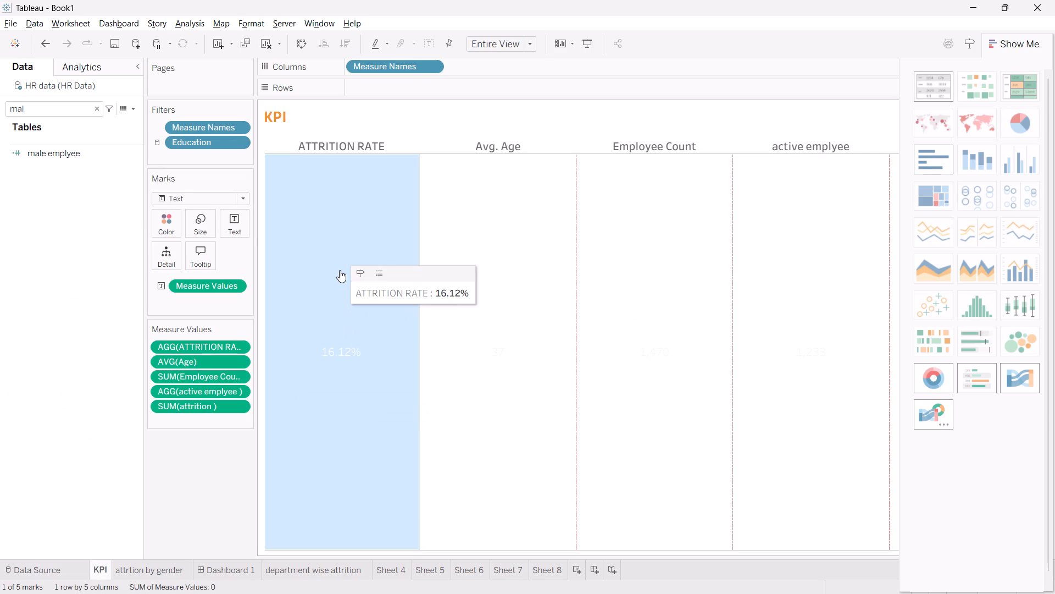
double_click(55, 156)
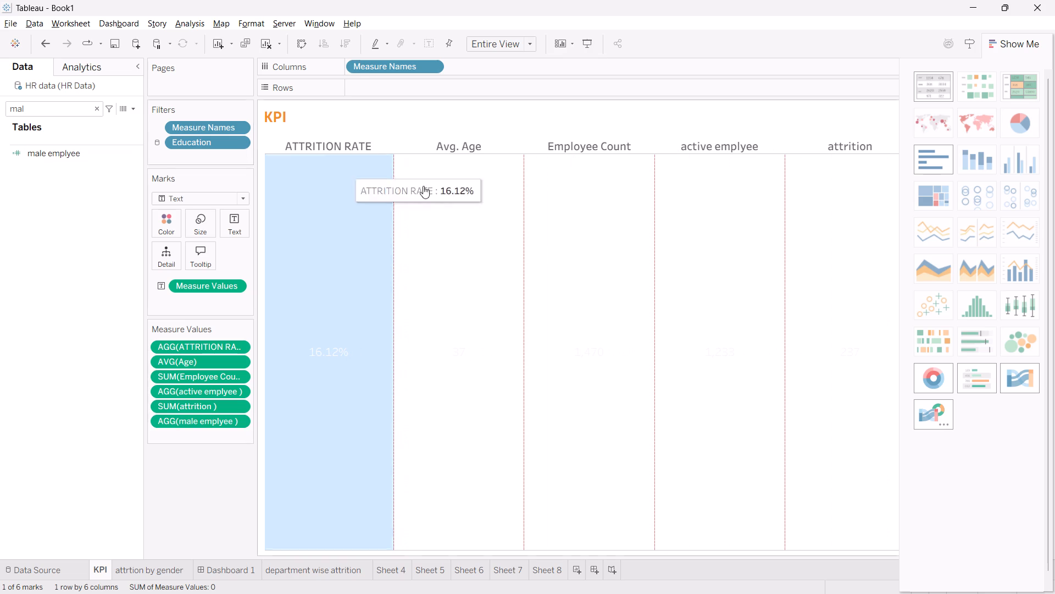
Review the KPI sheet and its KPI strip on Dashboard 1.
scroll(685, 288, left, 1)
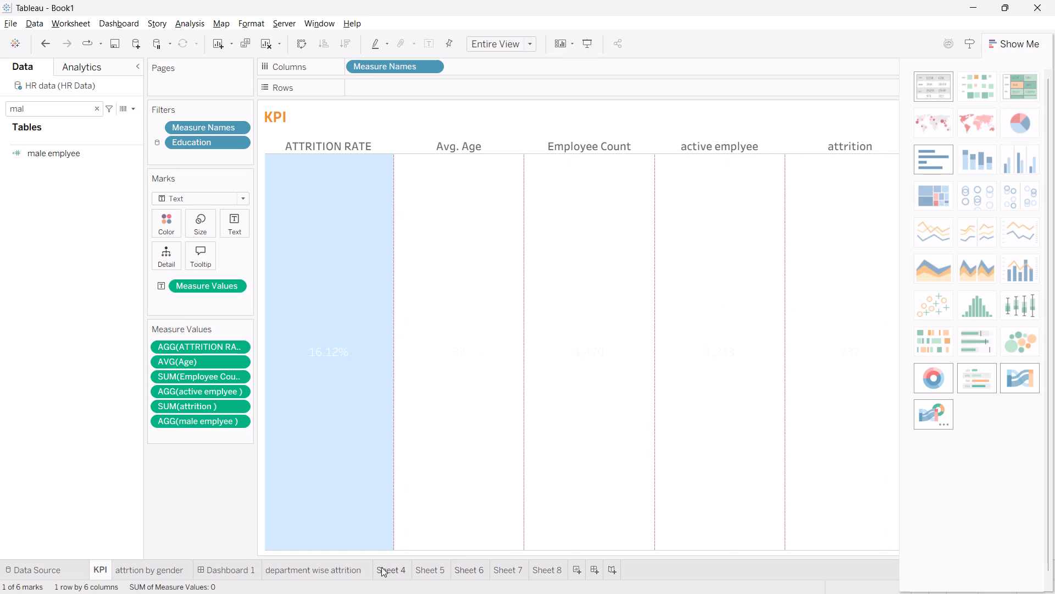
click(223, 564)
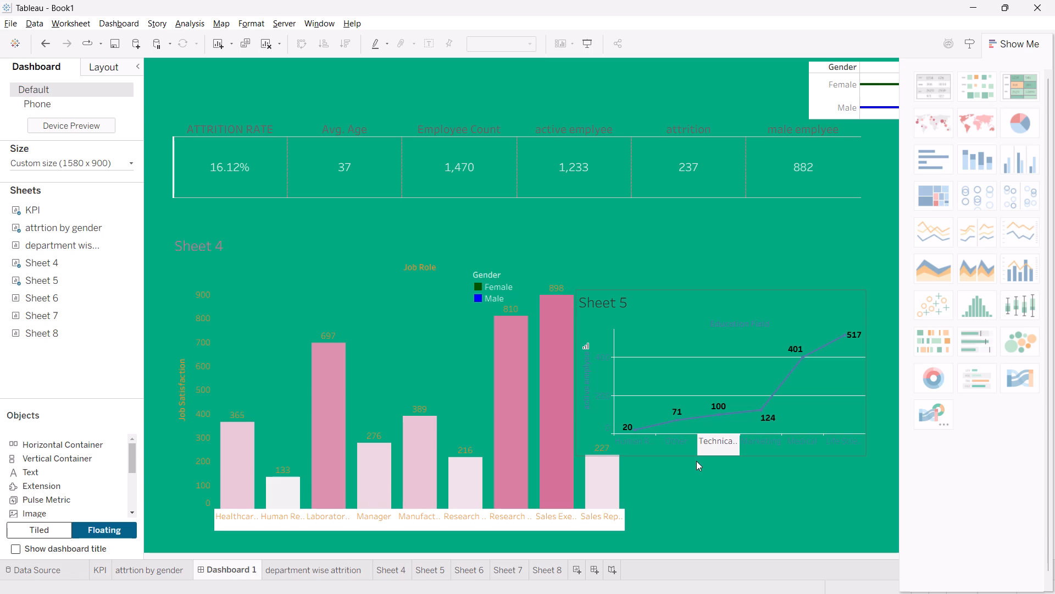
click(696, 461)
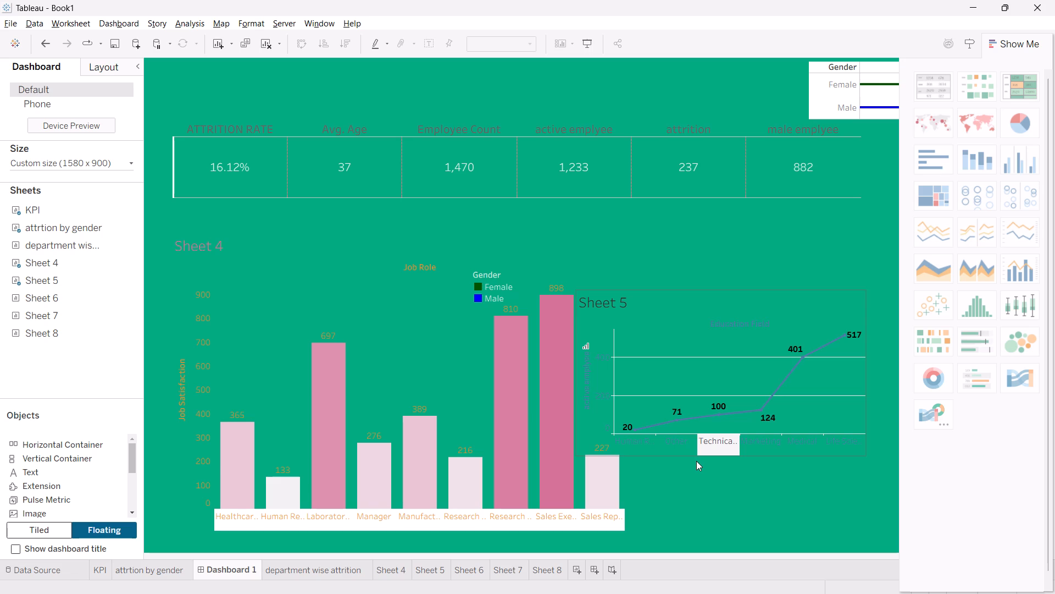